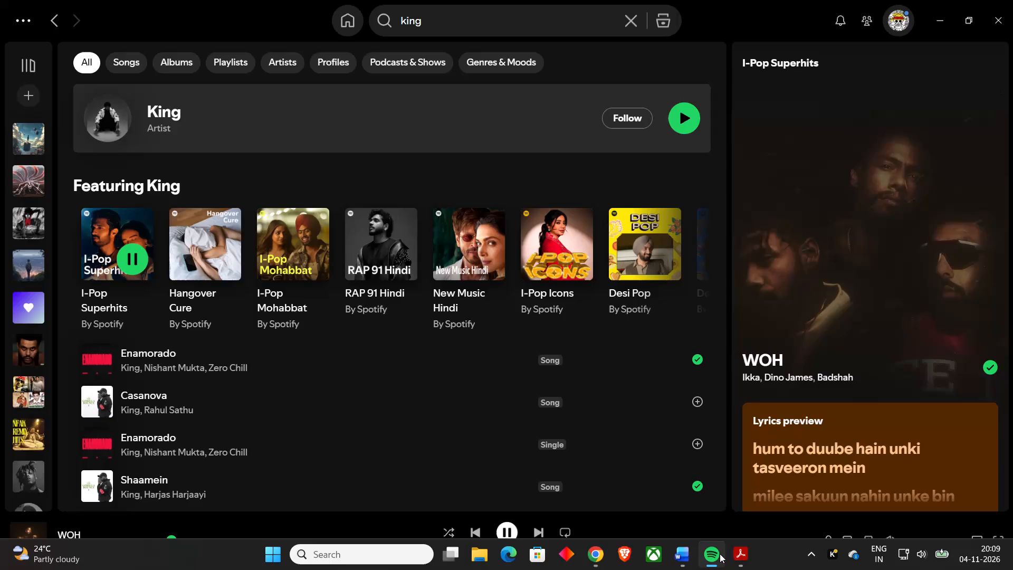
Switch to the PROJECT REPORT document in Word and review its content from section 1.1.3 through section 1.4.
left_click(936, 22)
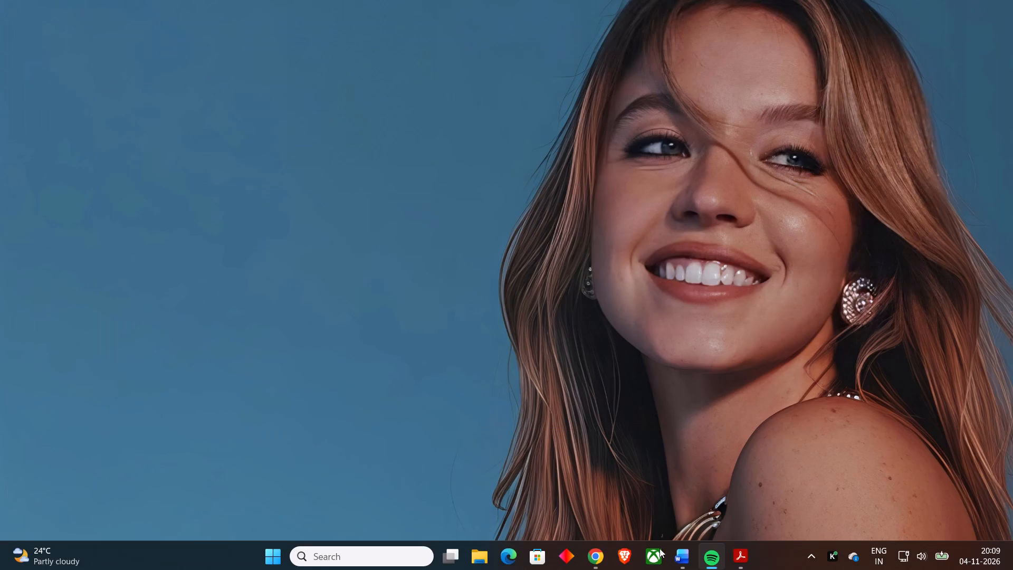
left_click(670, 555)
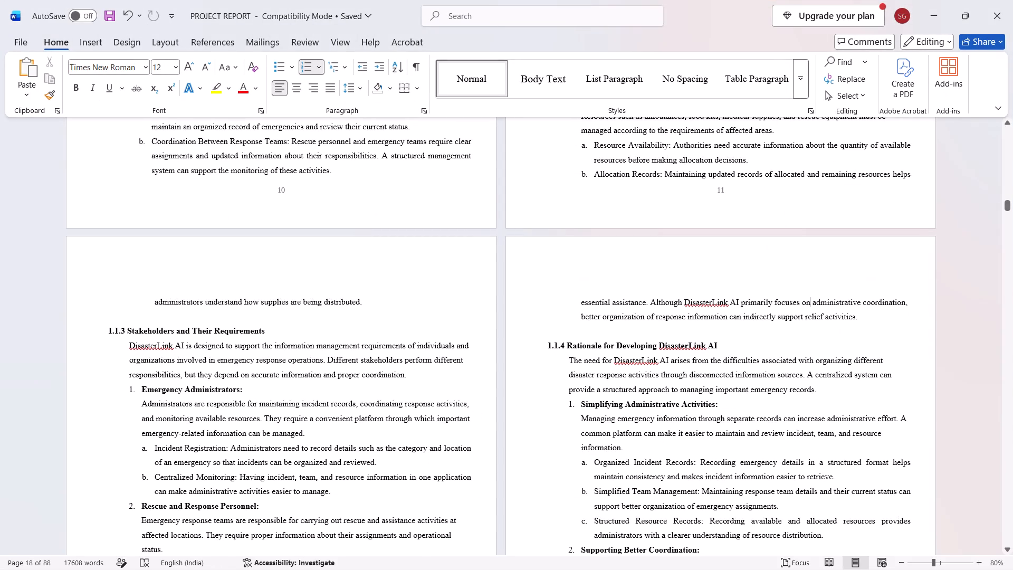
scroll(436, 337, "down", 5, "alt")
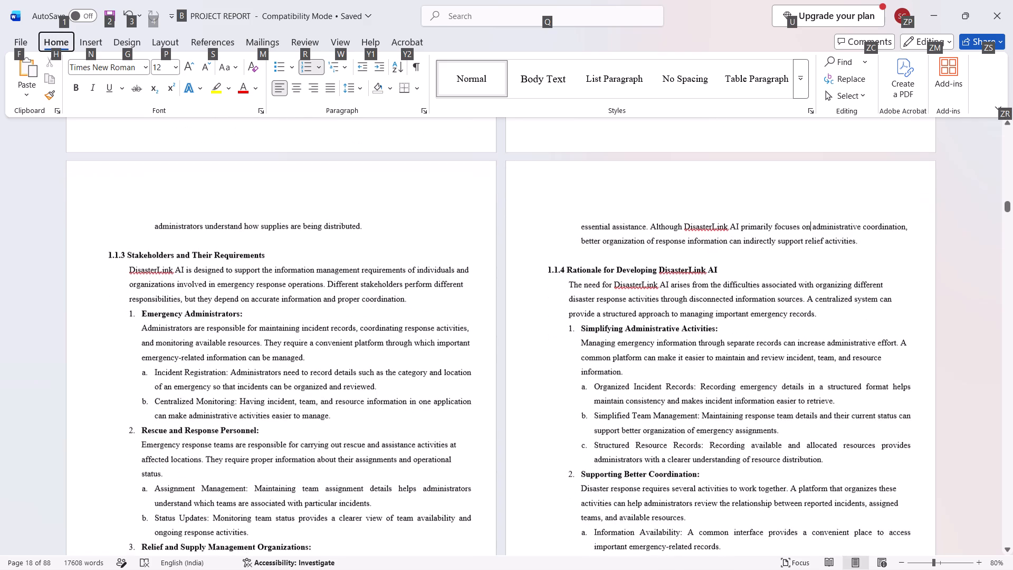
scroll(482, 330, "down", 9)
scroll(504, 300, "up", 2)
scroll(505, 293, "down", 1)
scroll(505, 293, "up", 1)
scroll(505, 293, "down", 6)
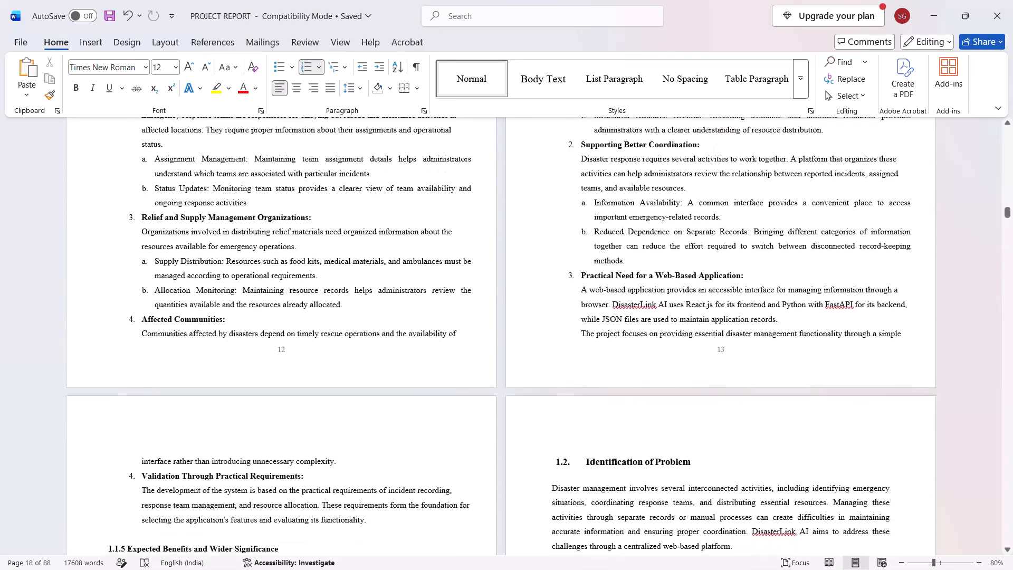
scroll(507, 284, "down", 10)
scroll(647, 262, "down", 7)
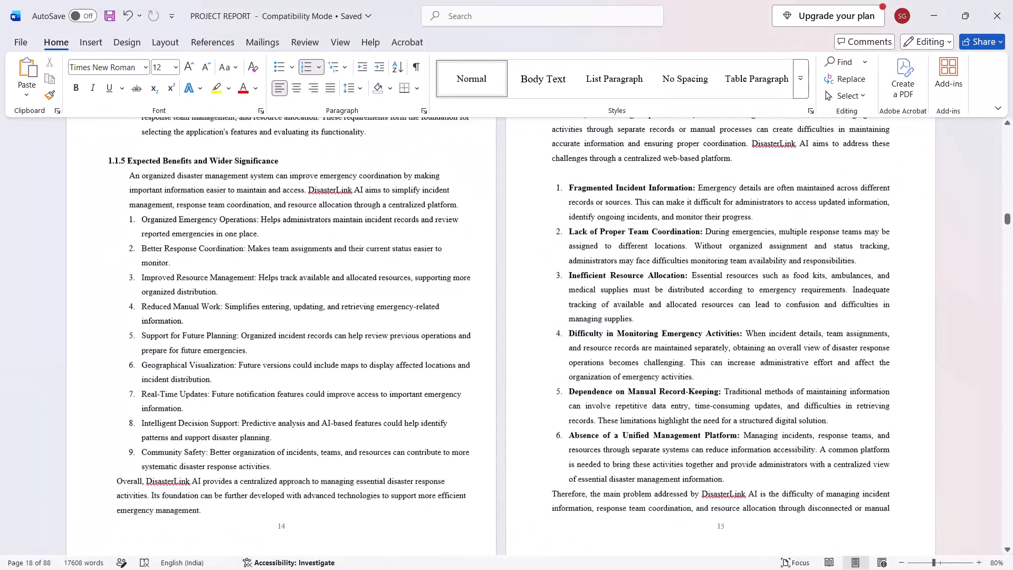
scroll(1011, 226, "down", 6)
scroll(745, 249, "down", 7)
scroll(741, 250, "up", 1)
scroll(741, 250, "down", 6)
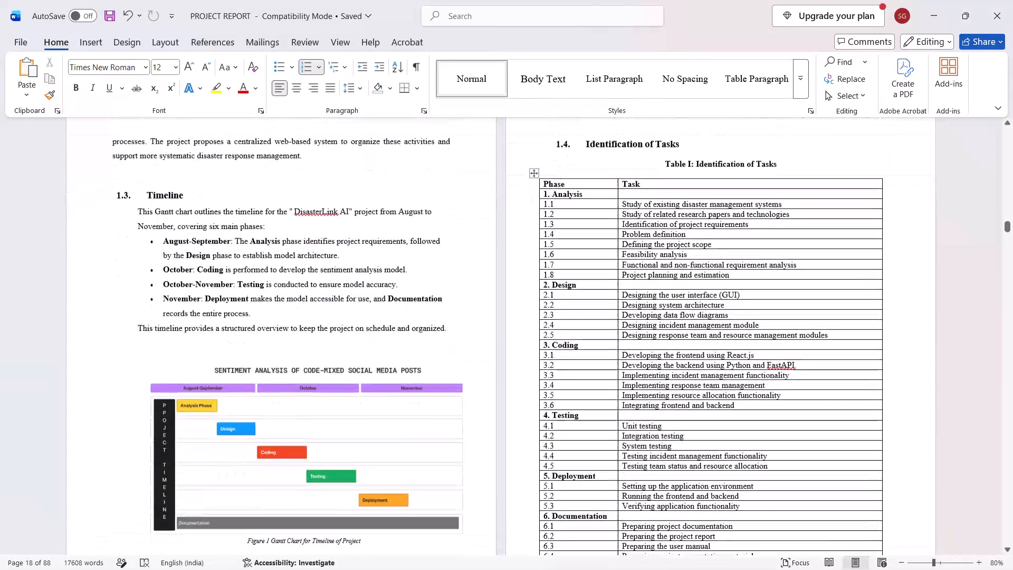
scroll(399, 320, "down", 8)
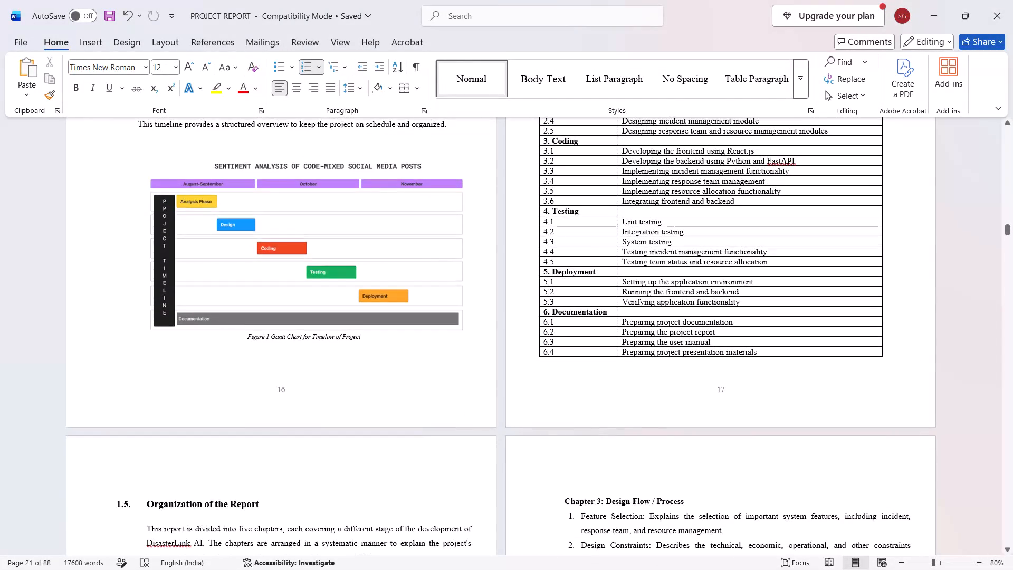
Review section 1.5, Organization of the Report, and the opening of Chapter 2.
scroll(406, 314, "down", 7)
scroll(391, 323, "up", 1)
scroll(391, 323, "down", 7)
scroll(364, 318, "up", 1)
scroll(364, 318, "down", 1)
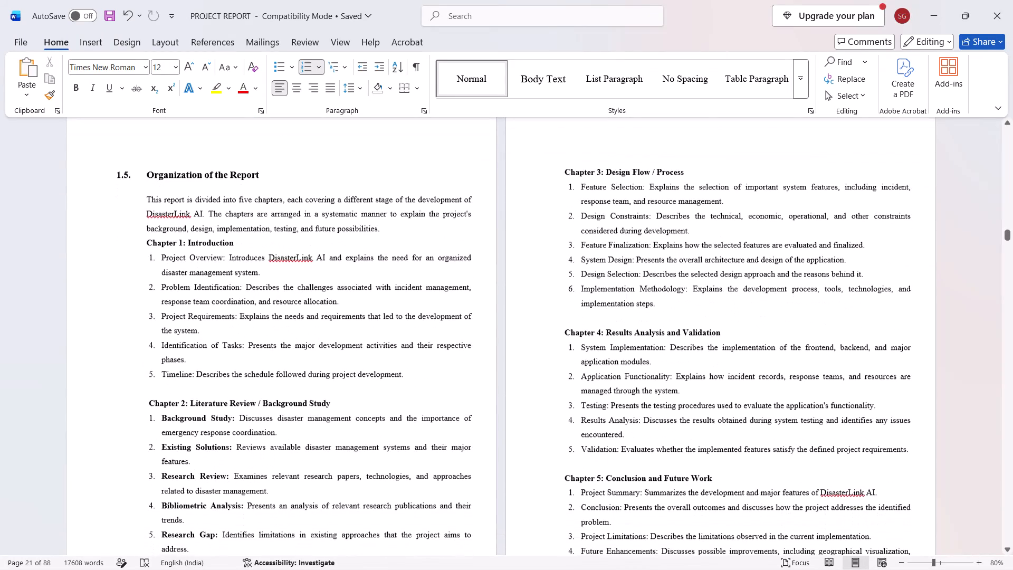
scroll(365, 318, "down", 7)
scroll(365, 317, "up", 6)
scroll(365, 317, "down", 1)
scroll(365, 317, "up", 1)
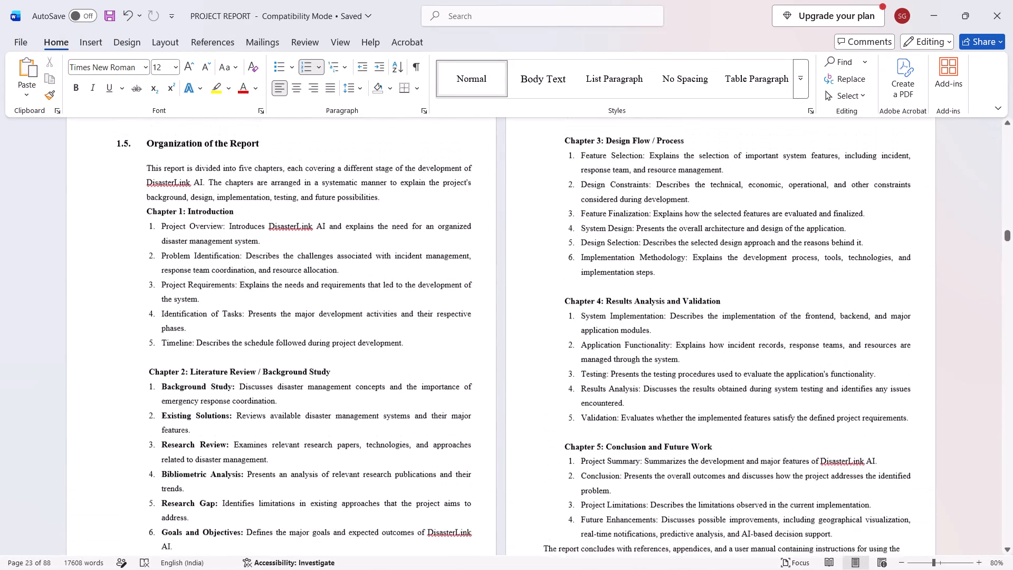
scroll(365, 317, "up", 1)
scroll(365, 317, "down", 1)
scroll(365, 317, "up", 2)
scroll(364, 317, "down", 11)
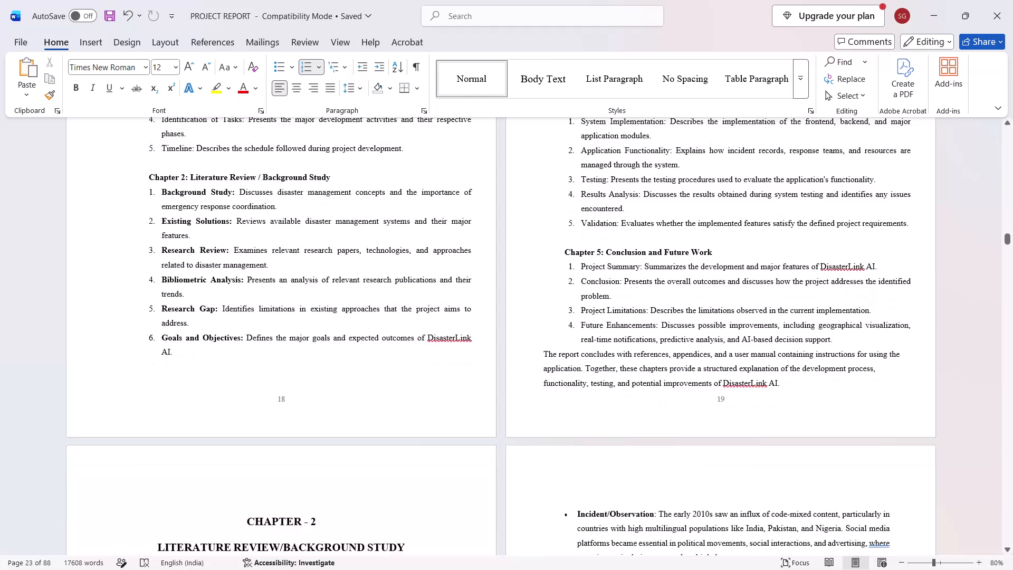
scroll(365, 317, "down", 2)
scroll(365, 317, "up", 1)
scroll(365, 317, "down", 7)
scroll(357, 324, "up", 1)
scroll(356, 325, "down", 2)
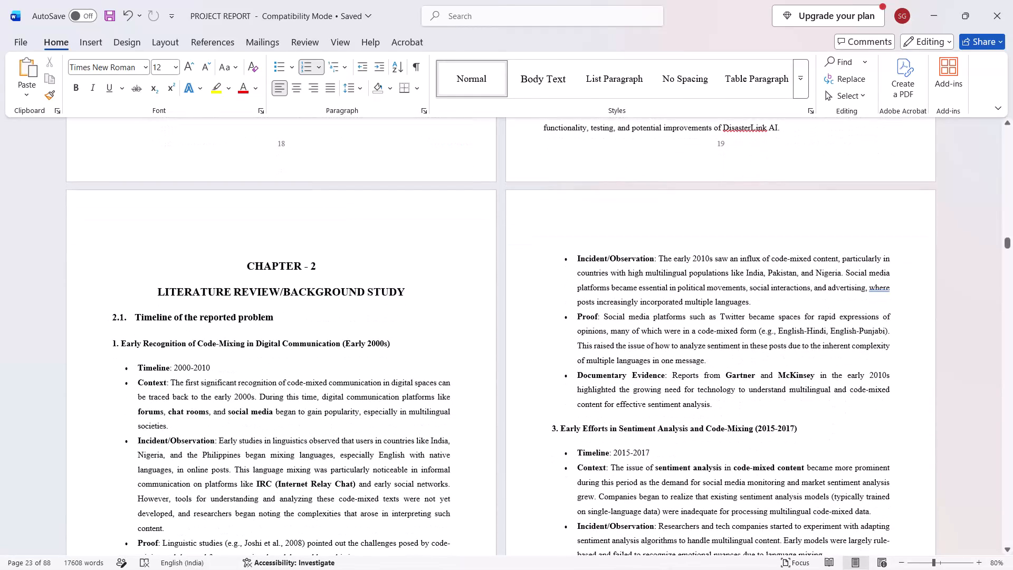
left_click_drag(101, 315, 103, 330)
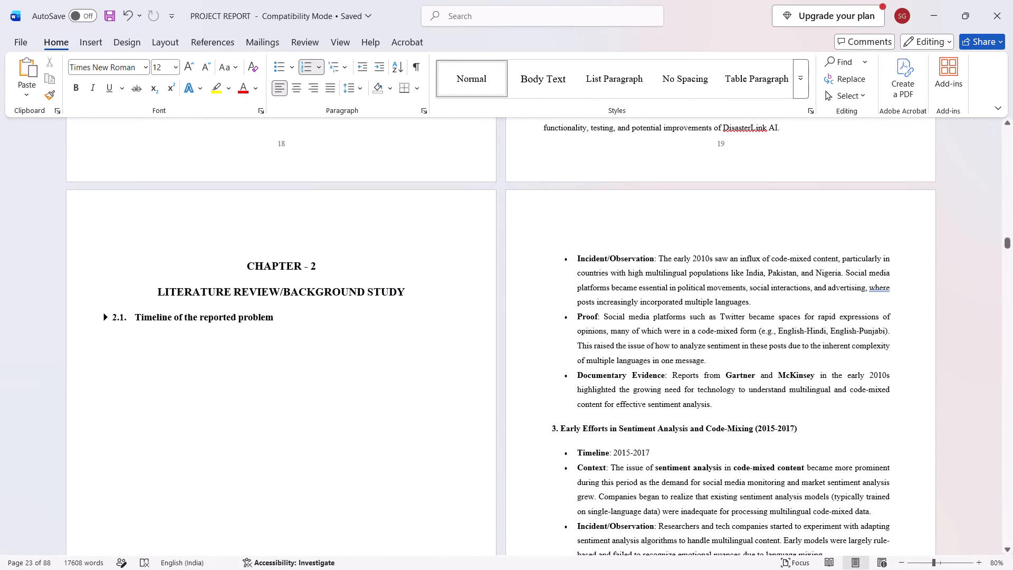
left_click(102, 317)
left_click_drag(90, 317, 486, 569)
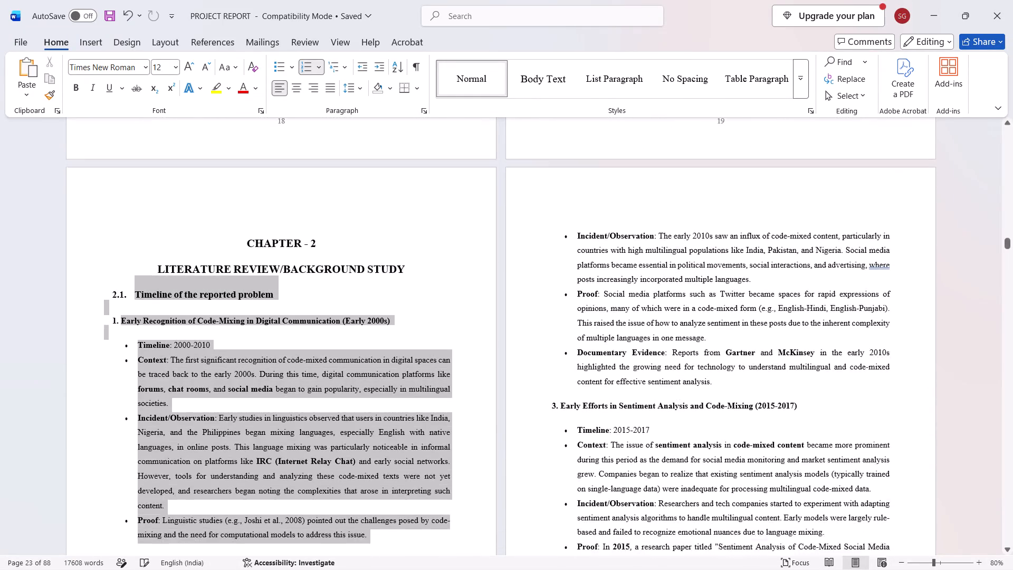
left_click_drag(486, 569, 513, 562)
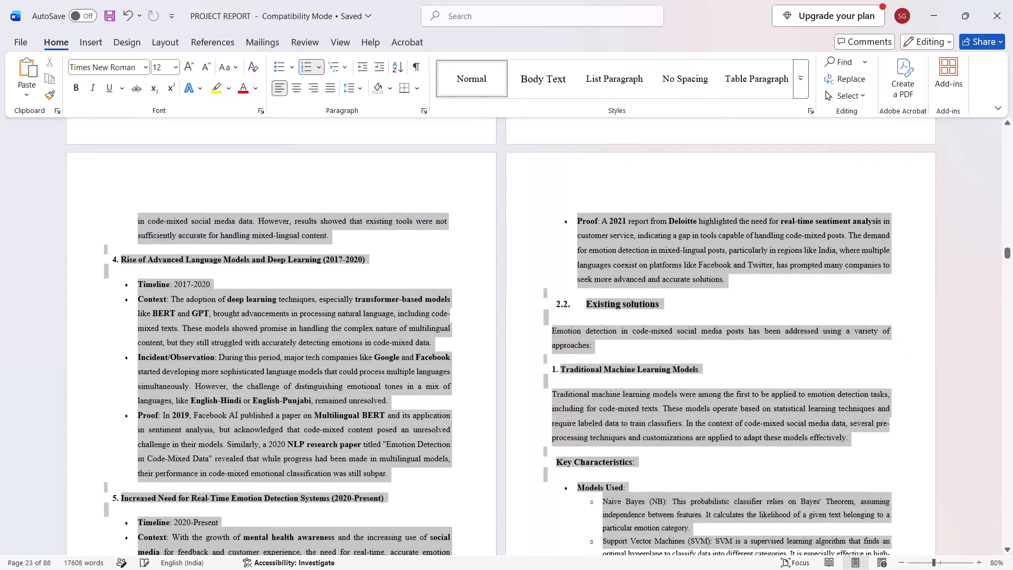
left_click_drag(513, 562, 724, 226)
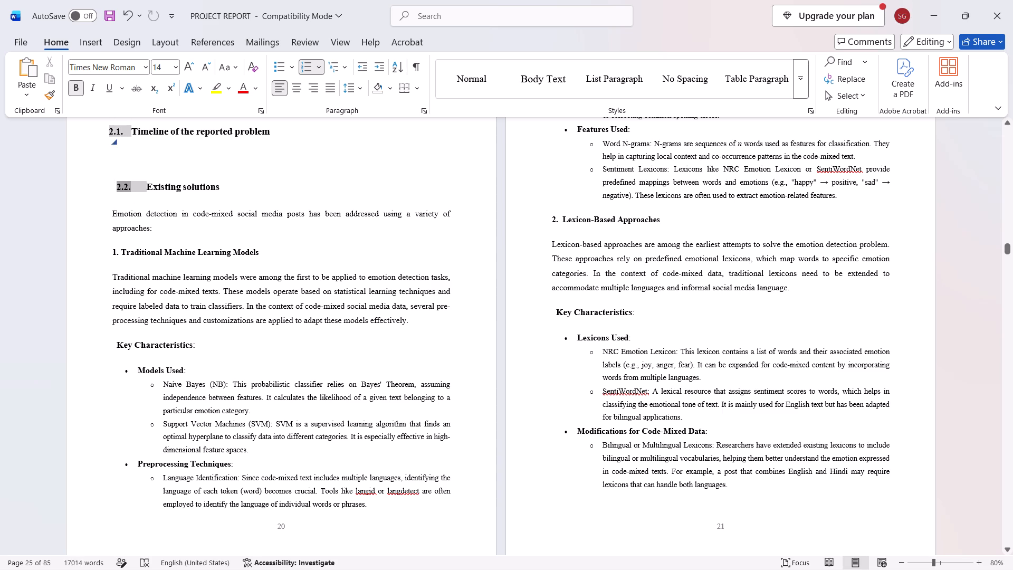
left_click(120, 185)
left_click_drag(120, 185, 119, 189)
left_click_drag(119, 189, 117, 190)
left_click(256, 167)
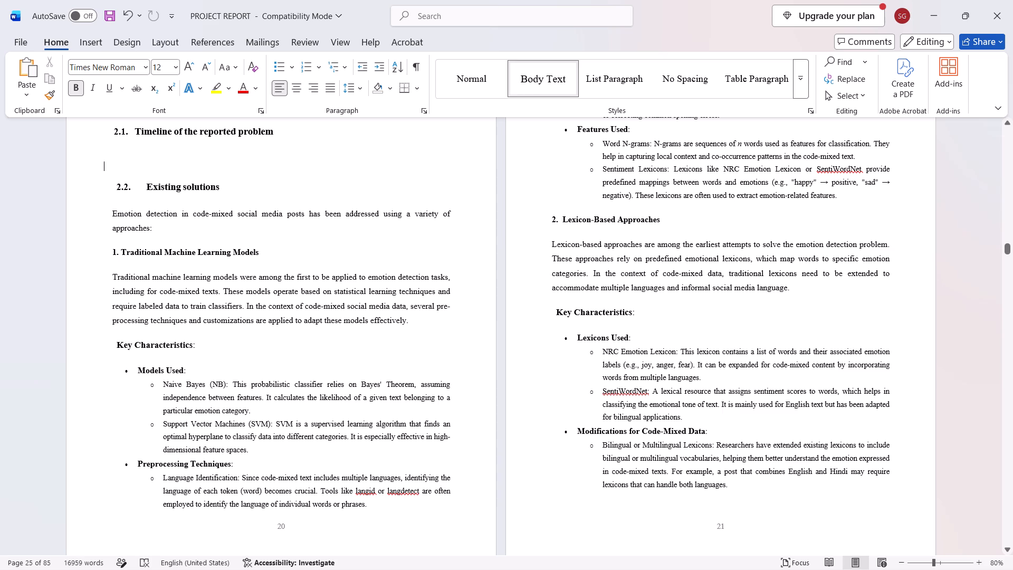
Insert an empty line below the 2.1 Timeline of the reported problem heading.
left_click(275, 139)
key("Return")
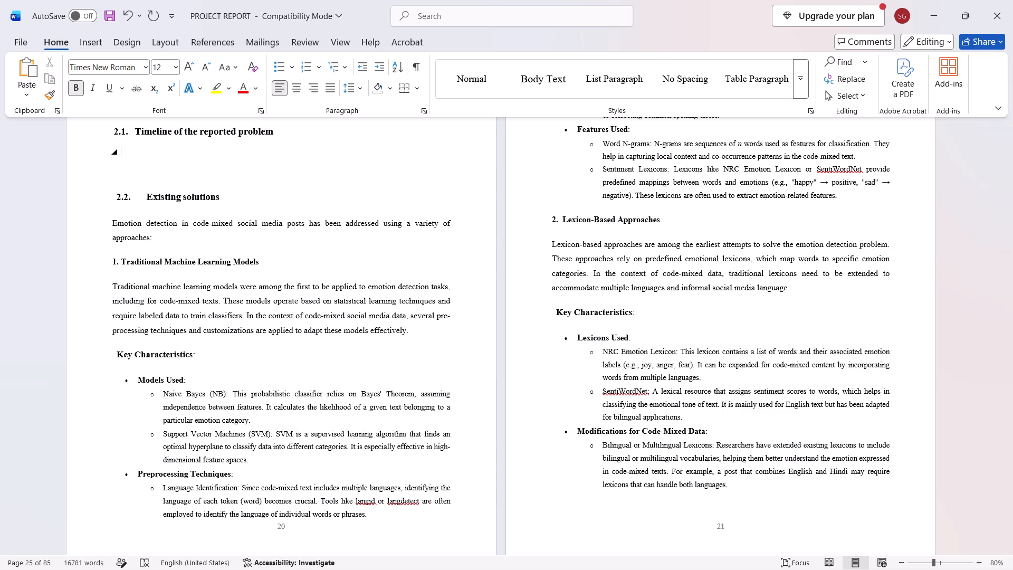
Examine the paragraph styles and formatting of the final list items and concluding paragraph before Chapter 2, comparing the empty line under 2.1.
scroll(212, 28, "up", 10)
scroll(438, 202, "up", 5)
scroll(445, 245, "down", 1)
scroll(445, 248, "up", 4)
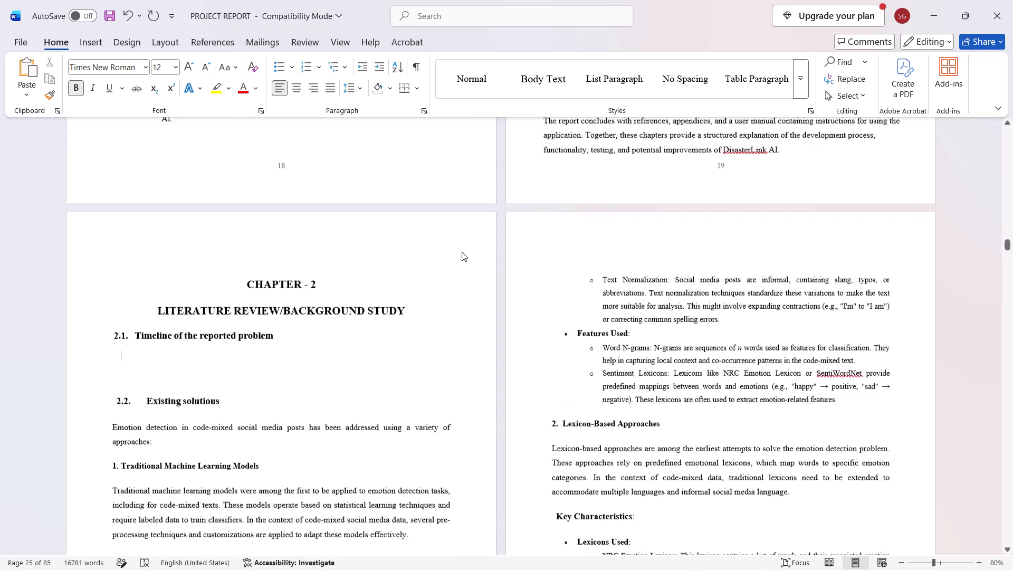
scroll(462, 252, "up", 3)
scroll(474, 241, "down", 2)
scroll(477, 241, "up", 1)
scroll(479, 241, "down", 1)
scroll(480, 241, "up", 2)
left_click_drag(802, 229, 623, 150)
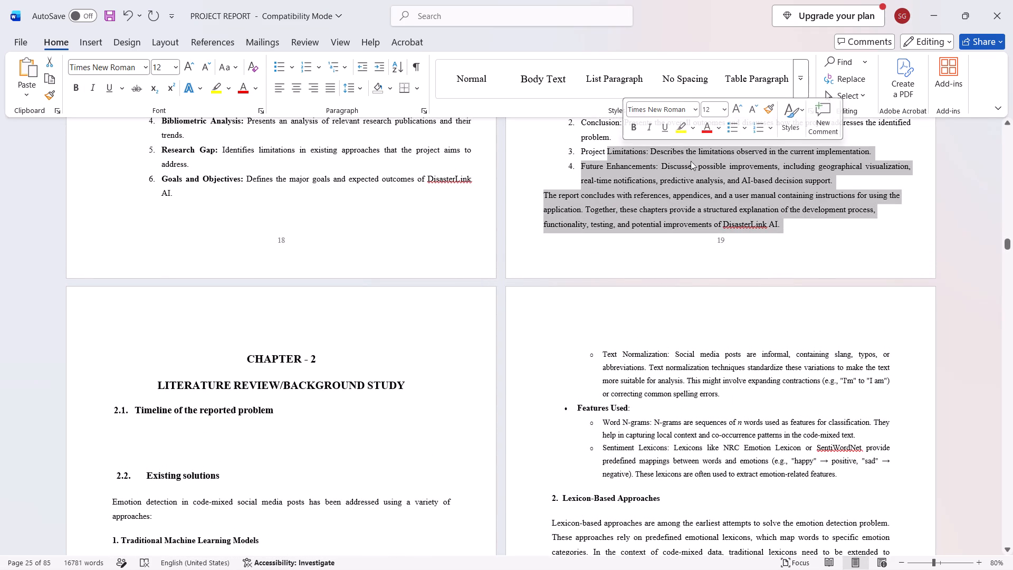
left_click(806, 86)
left_click(806, 86)
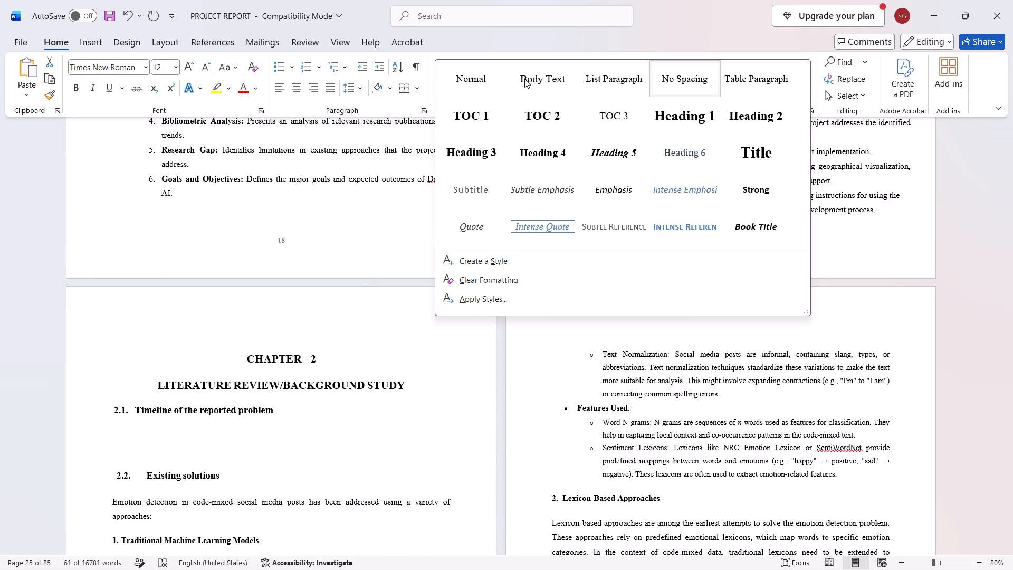
left_click(938, 180)
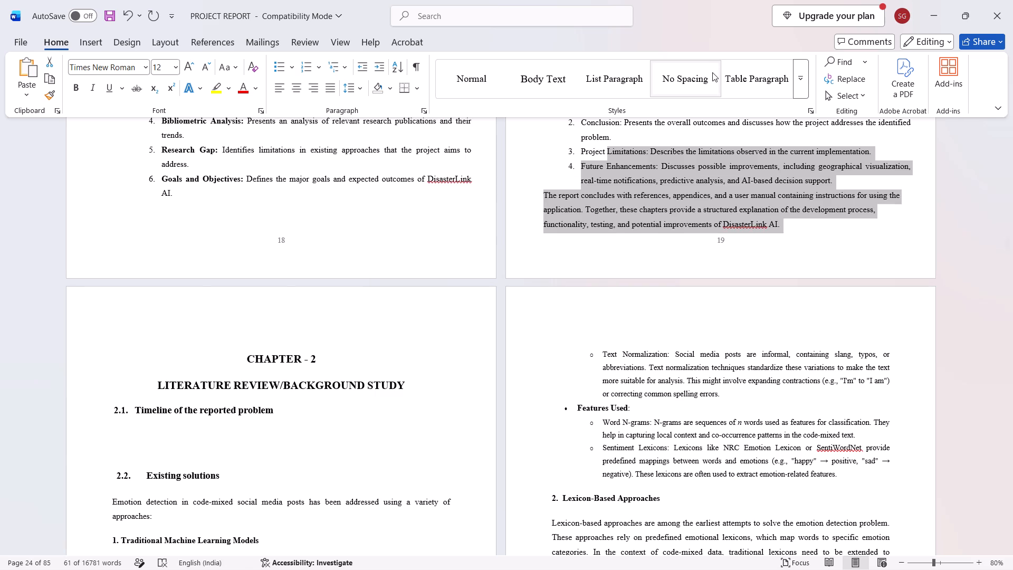
left_click(949, 198)
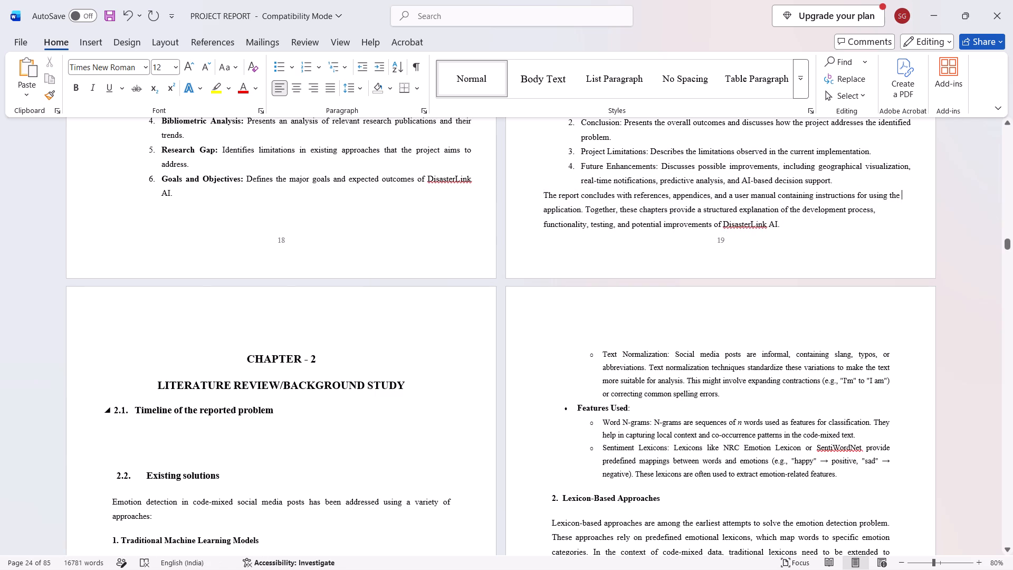
left_click(188, 435)
left_click(166, 429)
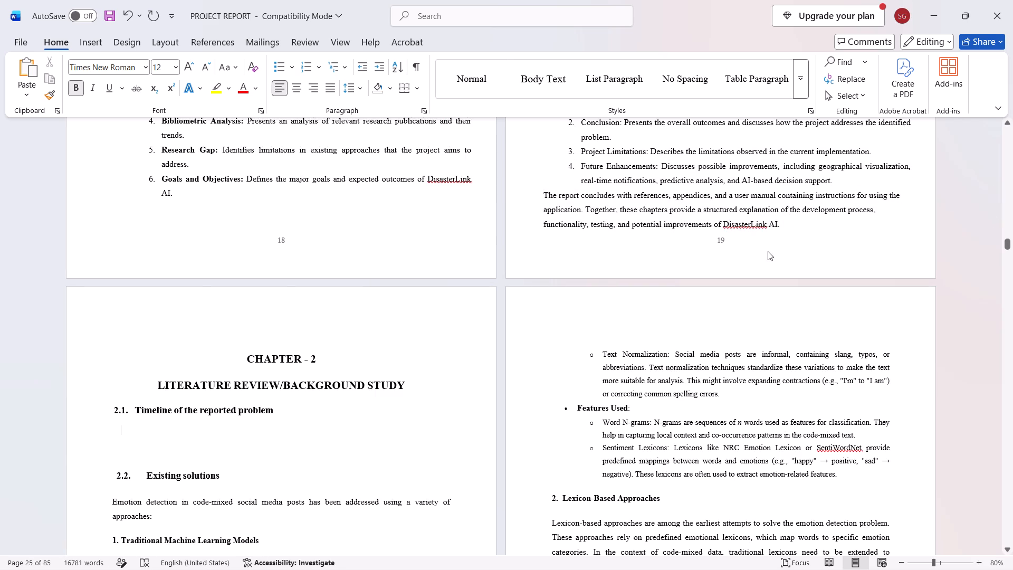
left_click_drag(786, 229, 549, 198)
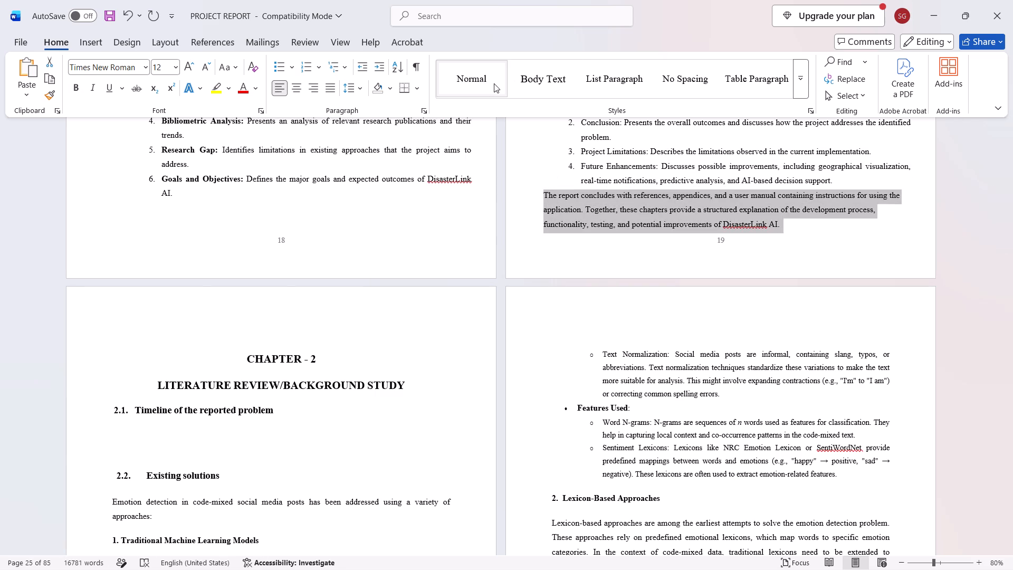
left_click(863, 231)
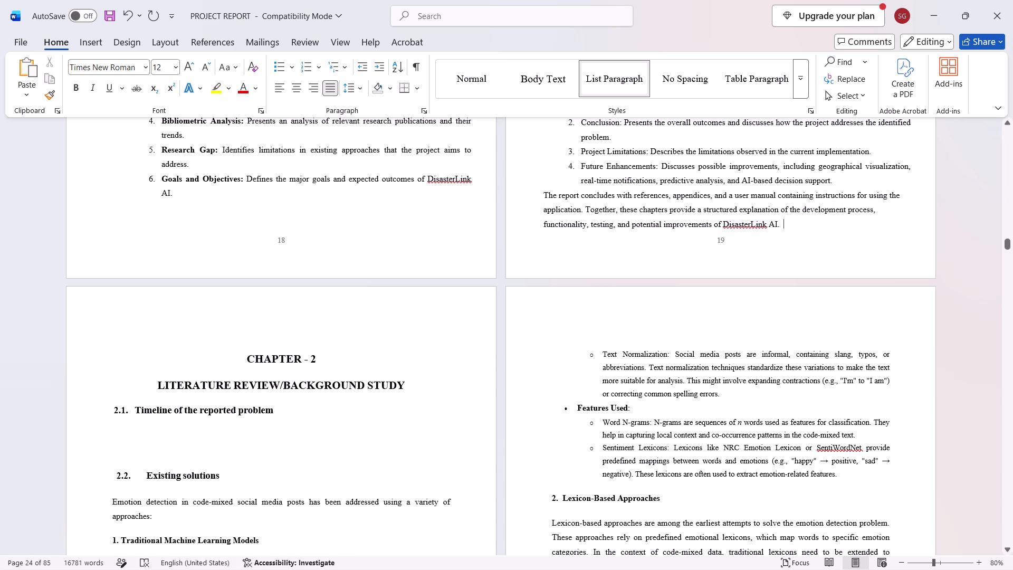
left_click_drag(832, 171, 668, 147)
left_click(948, 256)
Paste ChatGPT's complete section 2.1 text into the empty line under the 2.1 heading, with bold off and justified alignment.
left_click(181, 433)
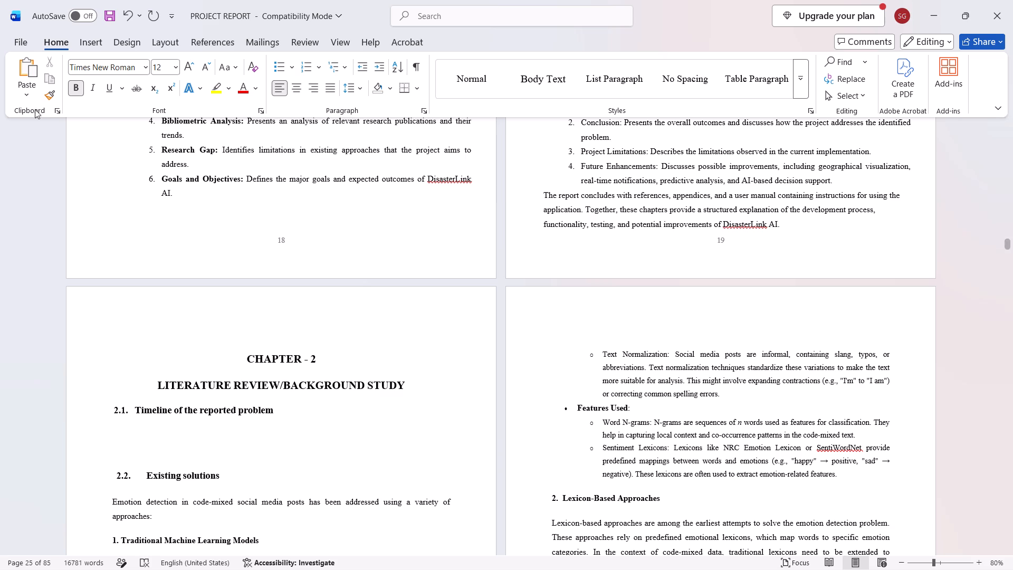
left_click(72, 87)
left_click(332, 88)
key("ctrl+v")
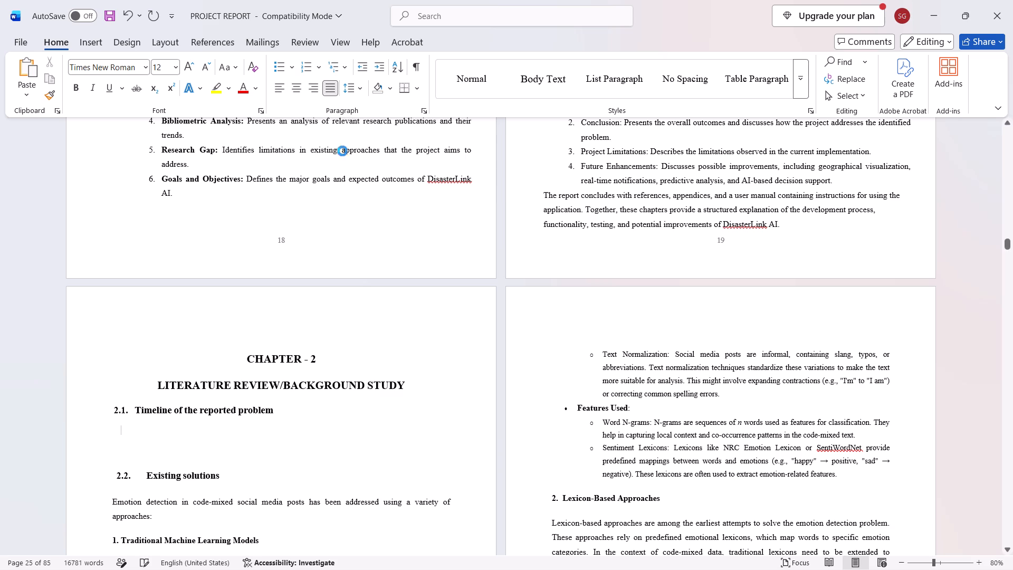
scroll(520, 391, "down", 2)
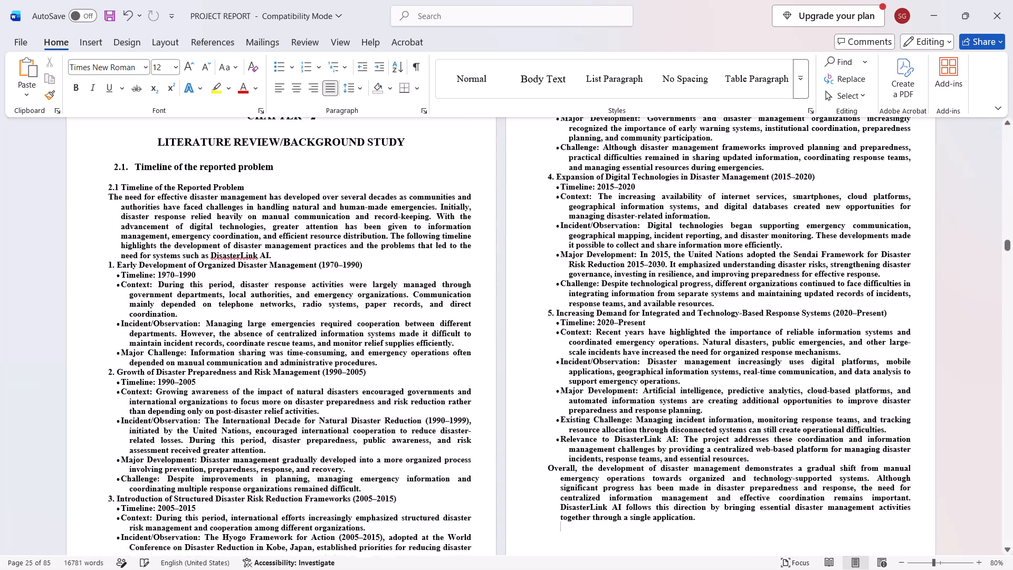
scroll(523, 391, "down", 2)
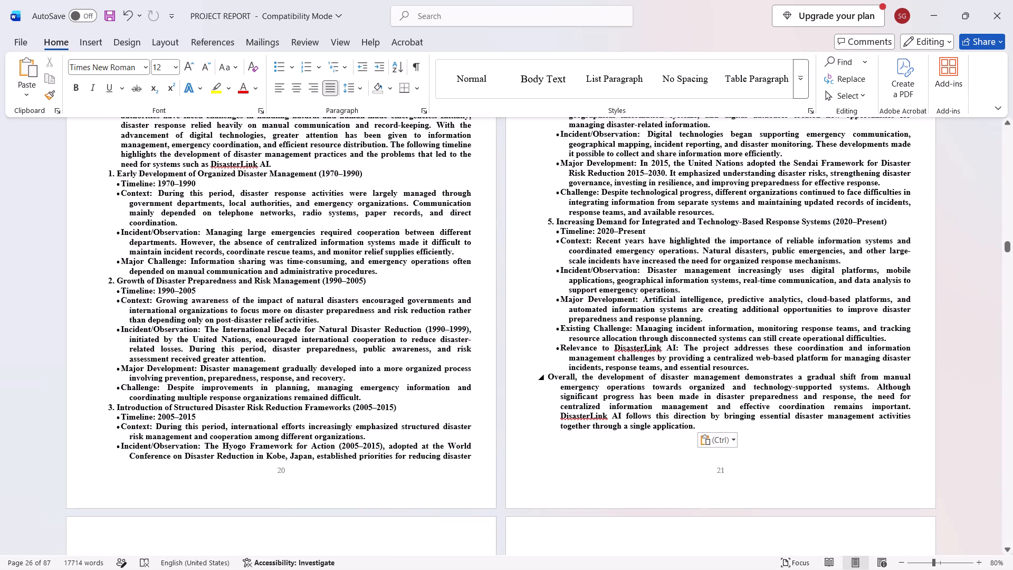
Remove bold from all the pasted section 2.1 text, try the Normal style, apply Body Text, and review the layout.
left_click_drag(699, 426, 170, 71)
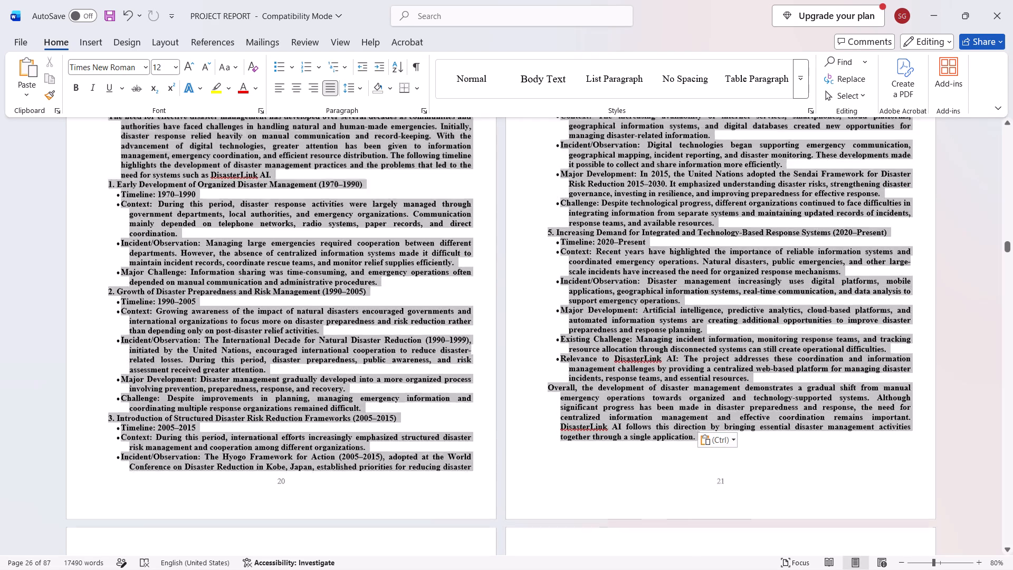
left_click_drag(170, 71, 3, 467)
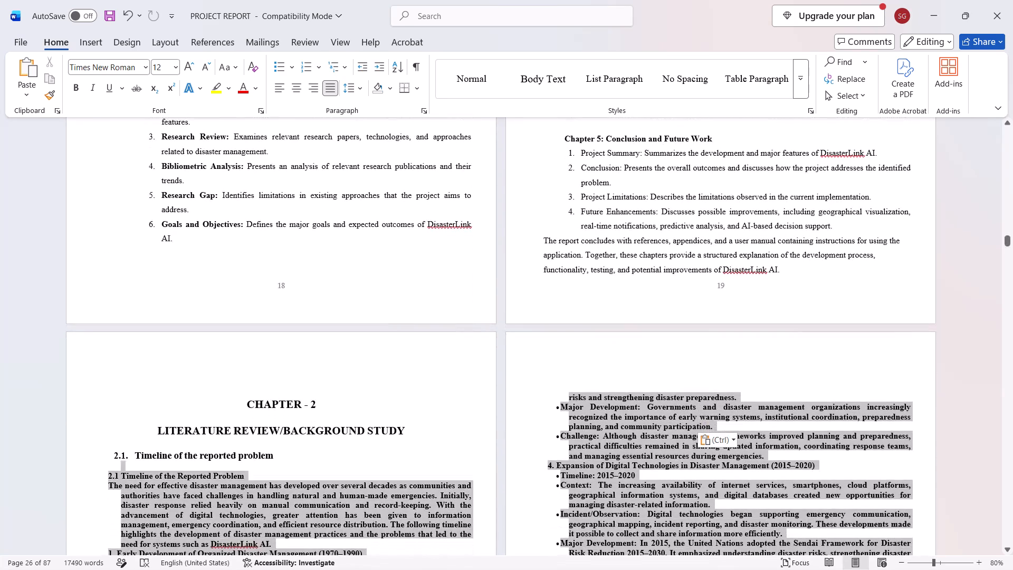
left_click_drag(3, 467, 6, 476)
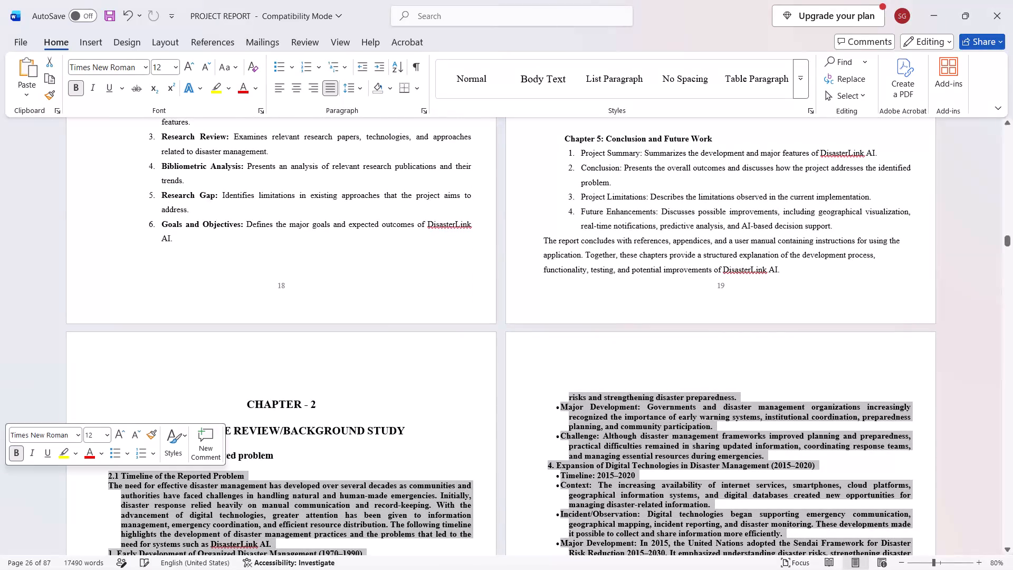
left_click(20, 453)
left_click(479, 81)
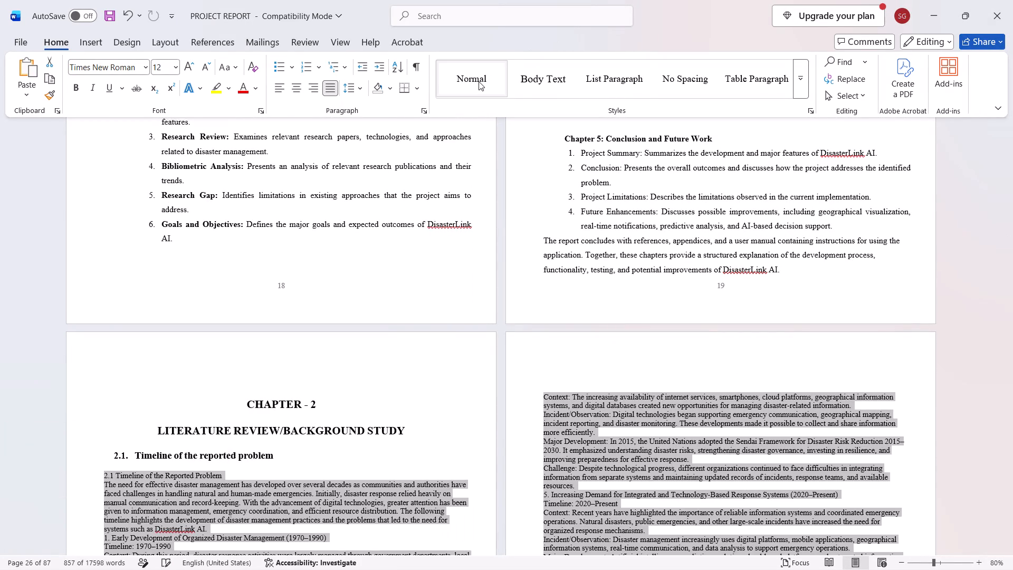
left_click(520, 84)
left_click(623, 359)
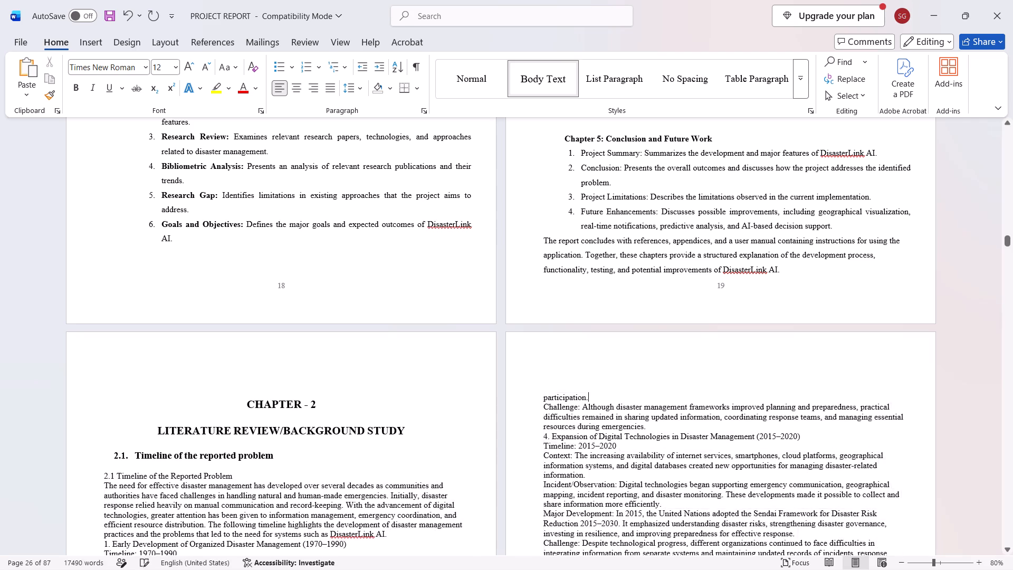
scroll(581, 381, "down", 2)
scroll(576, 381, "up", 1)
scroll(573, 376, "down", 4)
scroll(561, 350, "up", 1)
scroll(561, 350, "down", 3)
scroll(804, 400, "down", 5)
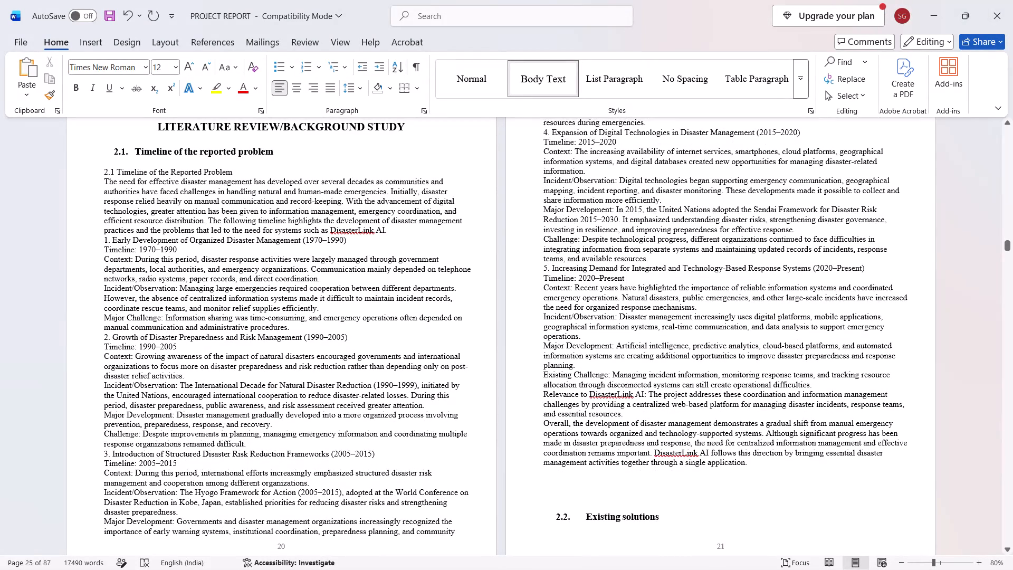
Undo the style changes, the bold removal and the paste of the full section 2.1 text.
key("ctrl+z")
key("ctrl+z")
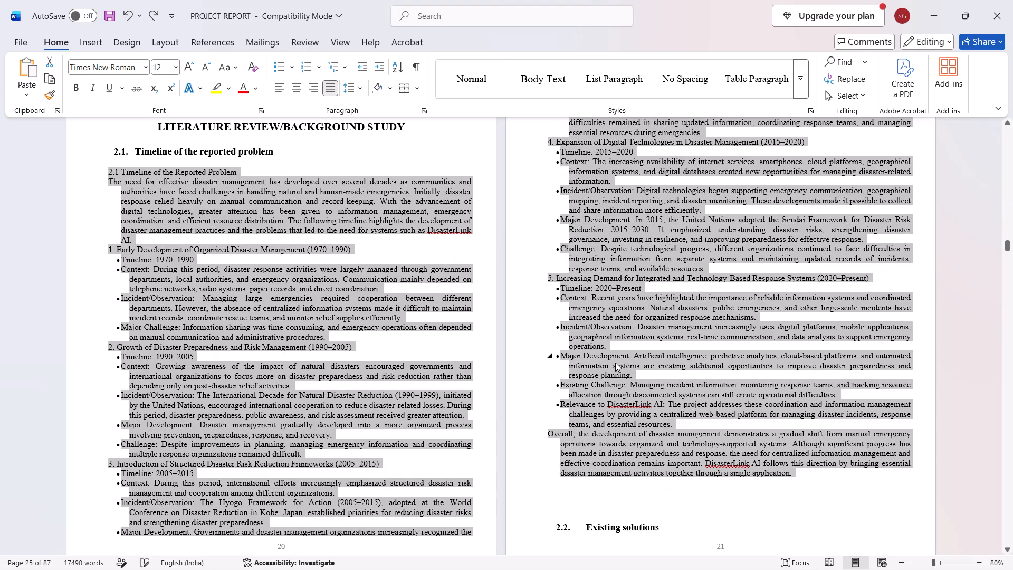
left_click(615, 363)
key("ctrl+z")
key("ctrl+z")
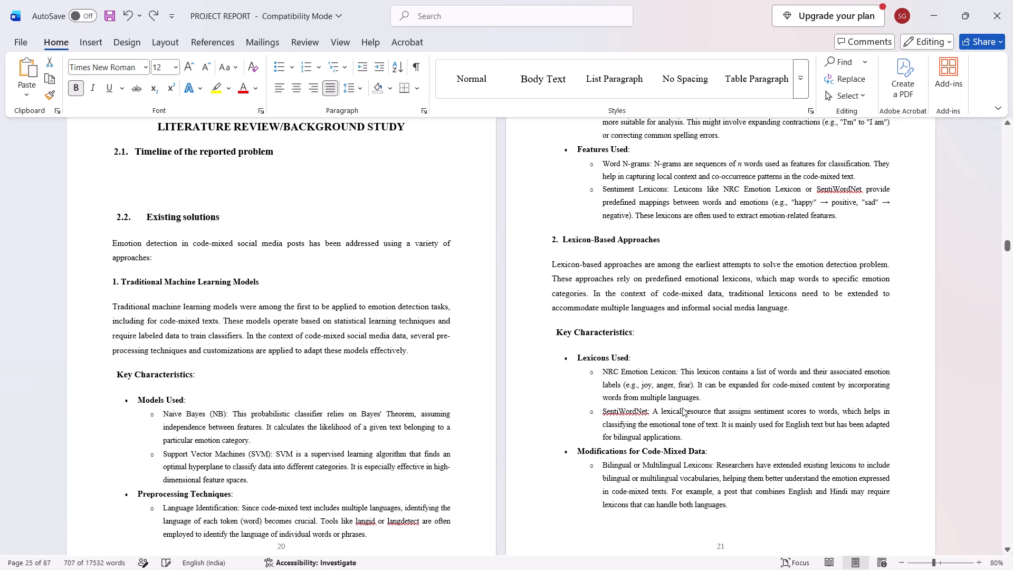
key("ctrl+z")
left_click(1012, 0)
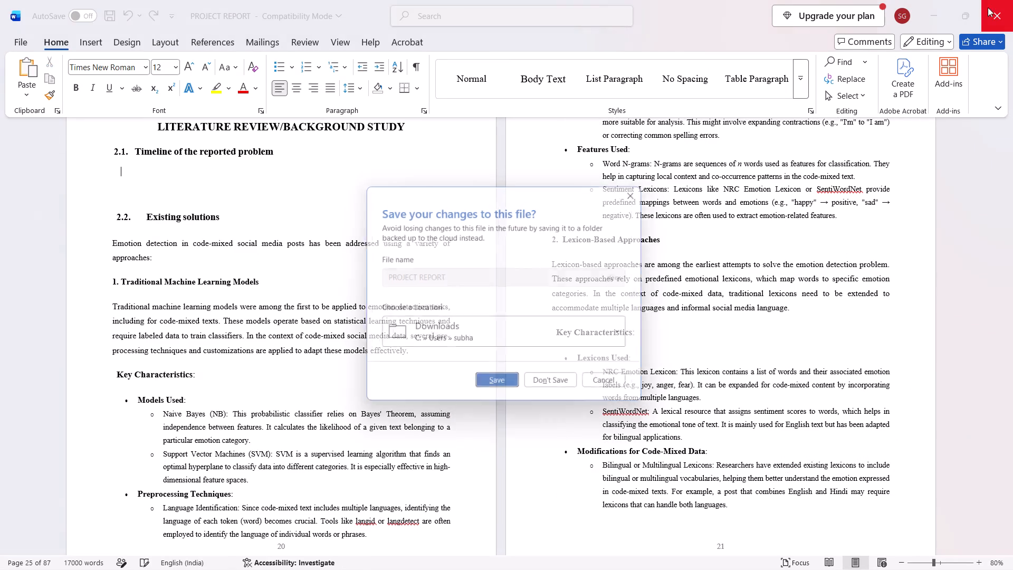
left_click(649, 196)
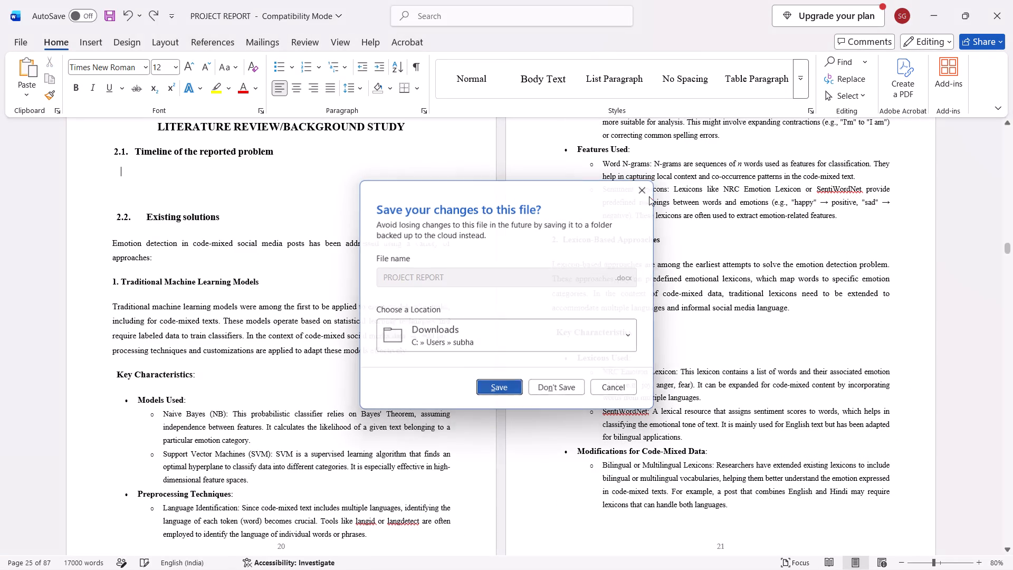
Undo the earlier section 2.1 edits until the introduction paragraph and the old code-mixing timeline are restored.
scroll(411, 313, "up", 5)
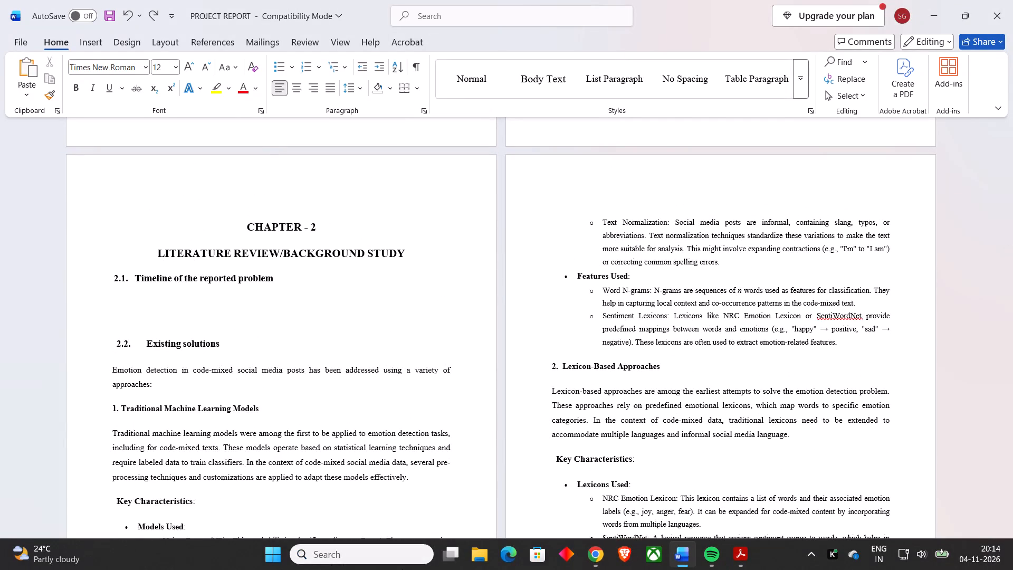
key("ctrl+z")
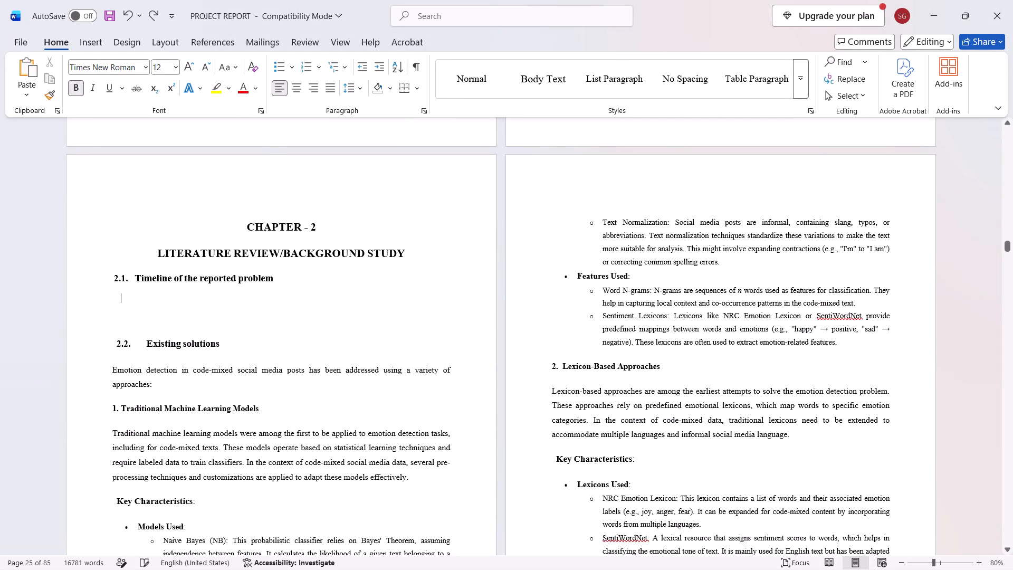
key("ctrl+z")
key("ctrl+z")
key("ctrl+z")
key("ctrl+z")
key("ctrl+z")
key("ctrl+z")
key("ctrl+z")
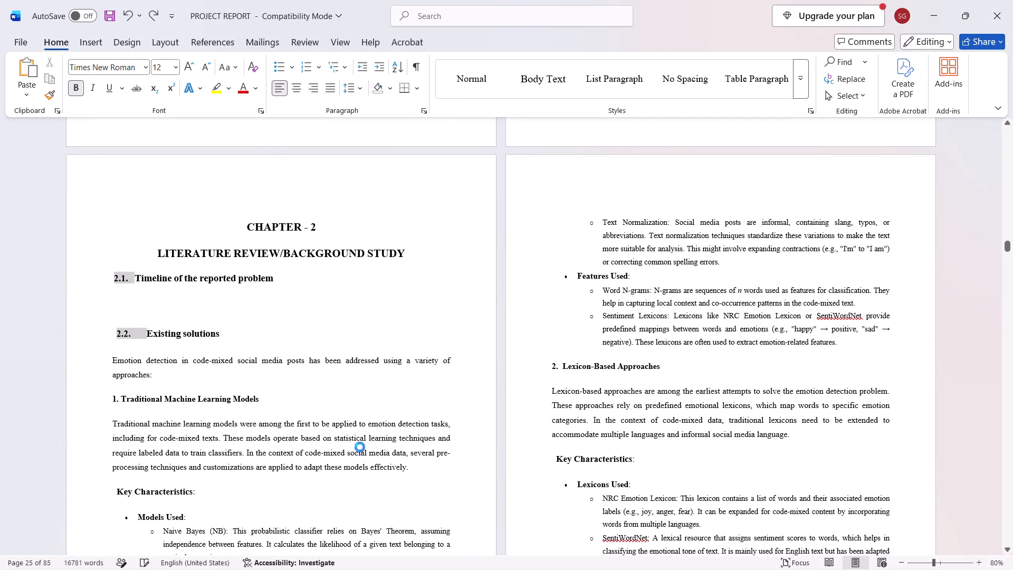
key("ctrl+z")
key("ctrl+z")
key("ctrl+z")
key("ctrl+z")
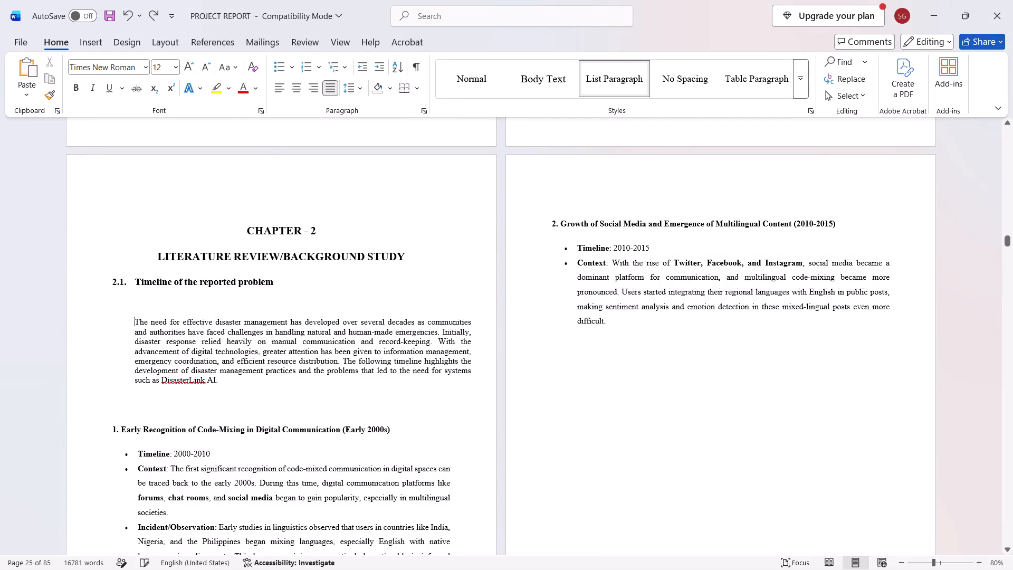
Delete the empty lines above and below the introduction paragraph of section 2.1.
key("alt+Tab")
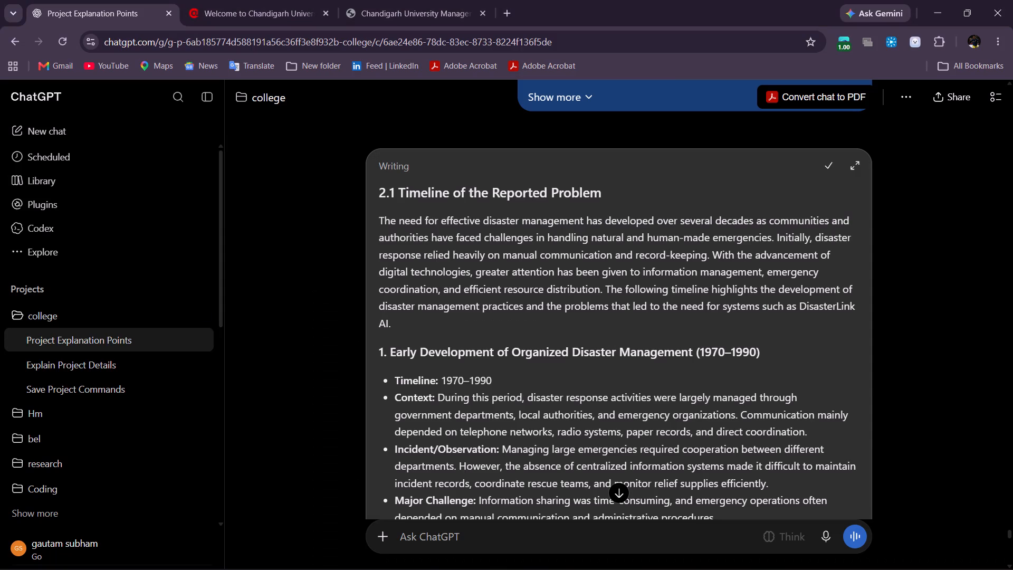
key("alt+Tab")
left_click(206, 294)
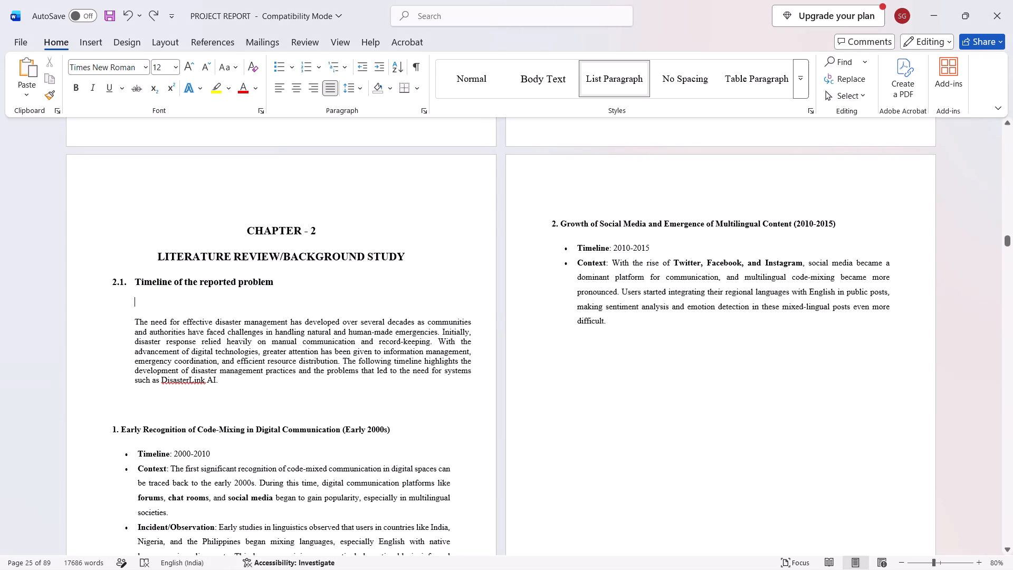
key("BackSpace")
key("BackSpace")
key("BackSpace")
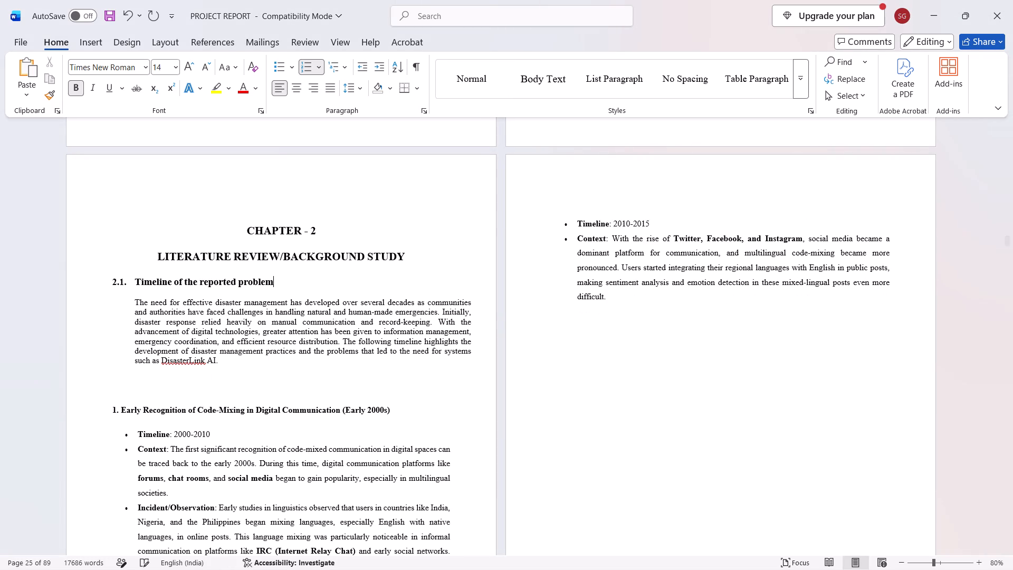
left_click(170, 388)
key("BackSpace")
key("BackSpace")
key("BackSpace")
scroll(608, 374, "down", 2)
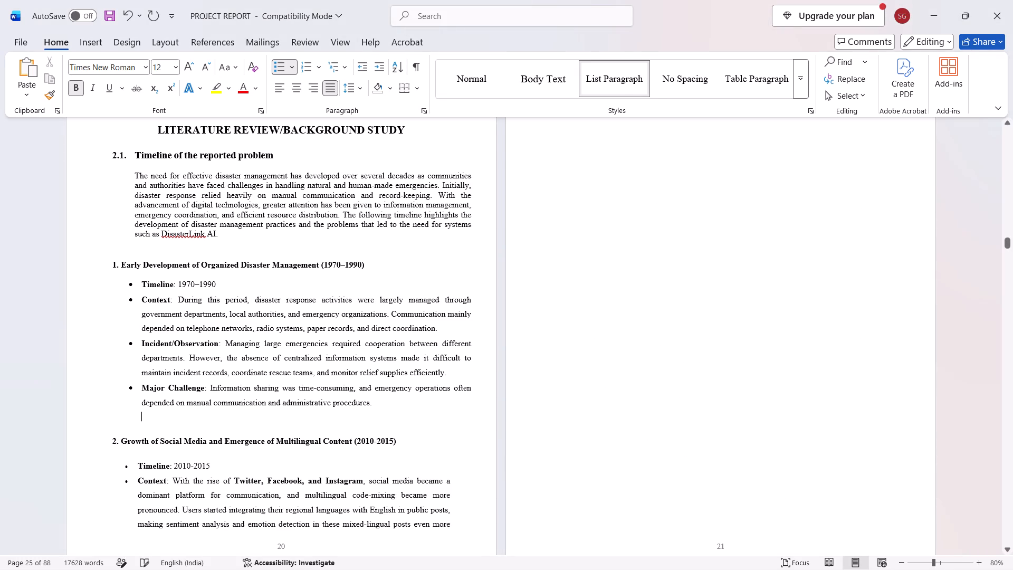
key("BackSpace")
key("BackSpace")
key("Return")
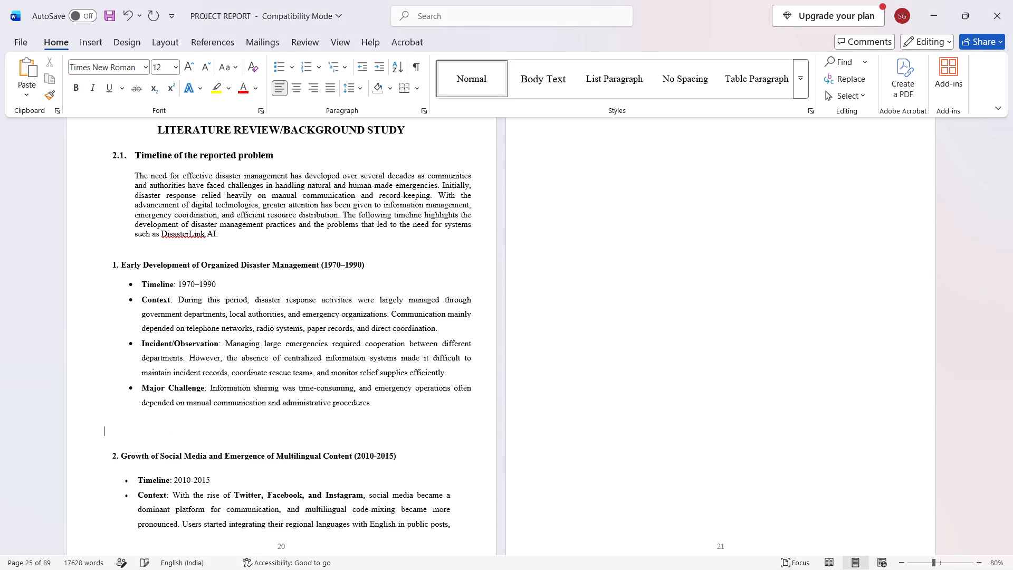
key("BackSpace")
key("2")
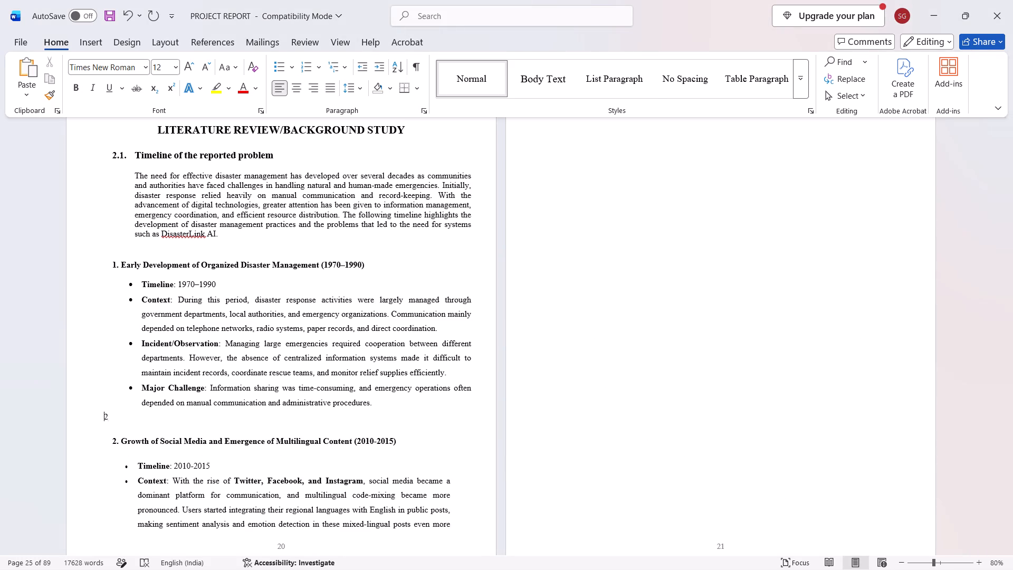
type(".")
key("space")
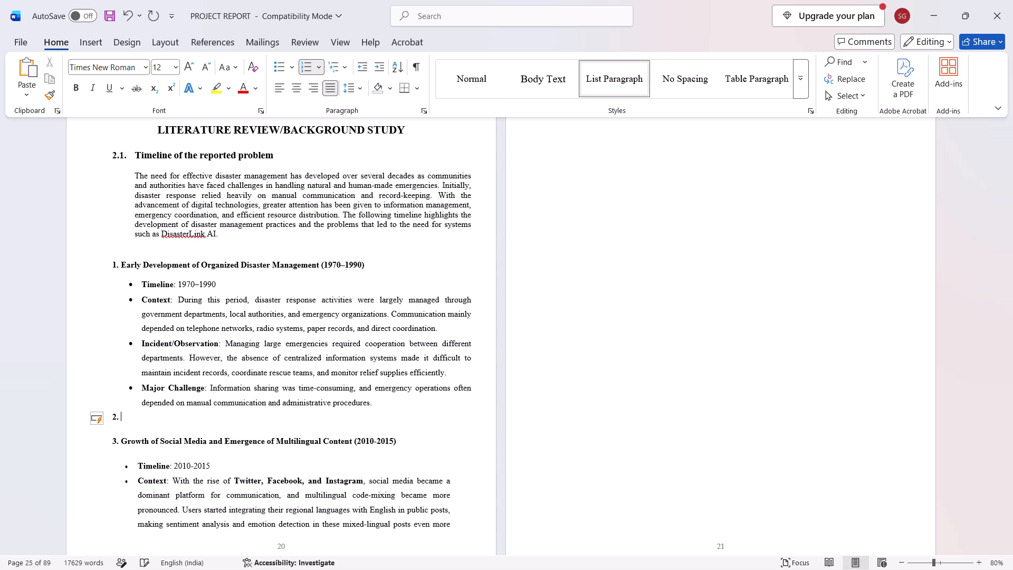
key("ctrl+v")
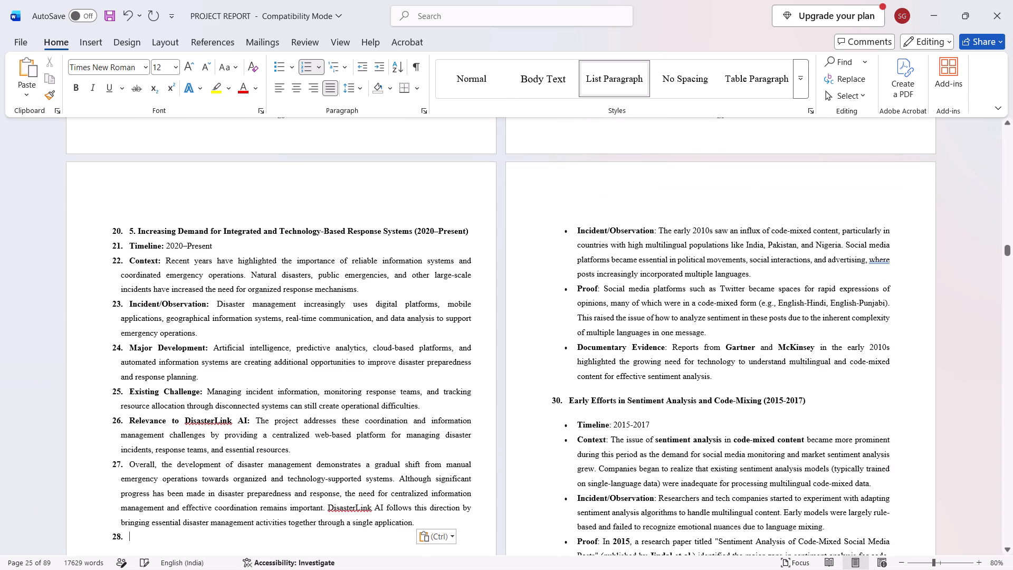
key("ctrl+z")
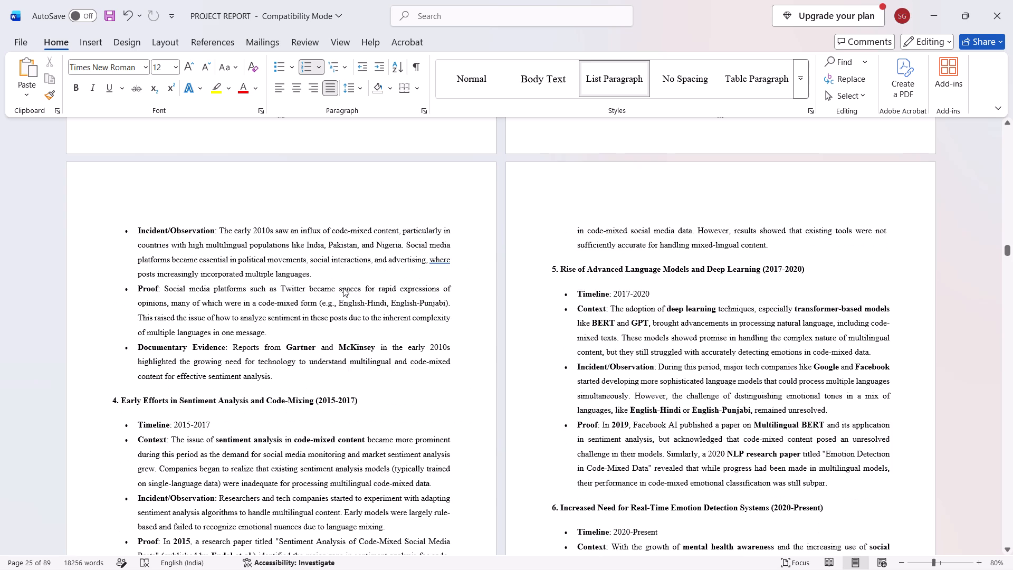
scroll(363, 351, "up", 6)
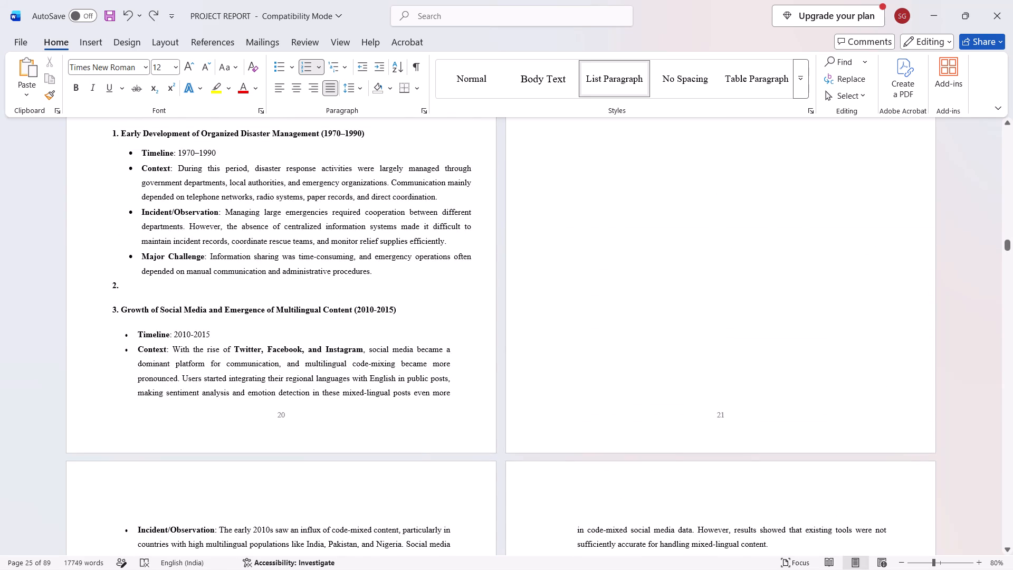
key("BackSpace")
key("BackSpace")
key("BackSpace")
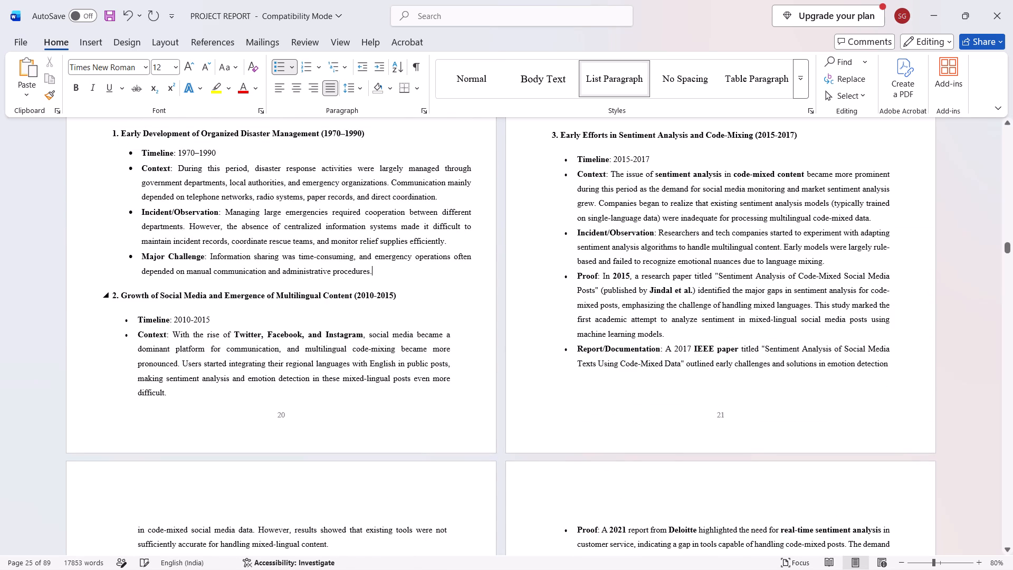
Replace the old timeline, from the 2010-2015 social media heading through the last bullet before section 2.2, with the copied text.
scroll(236, 325, "down", 14)
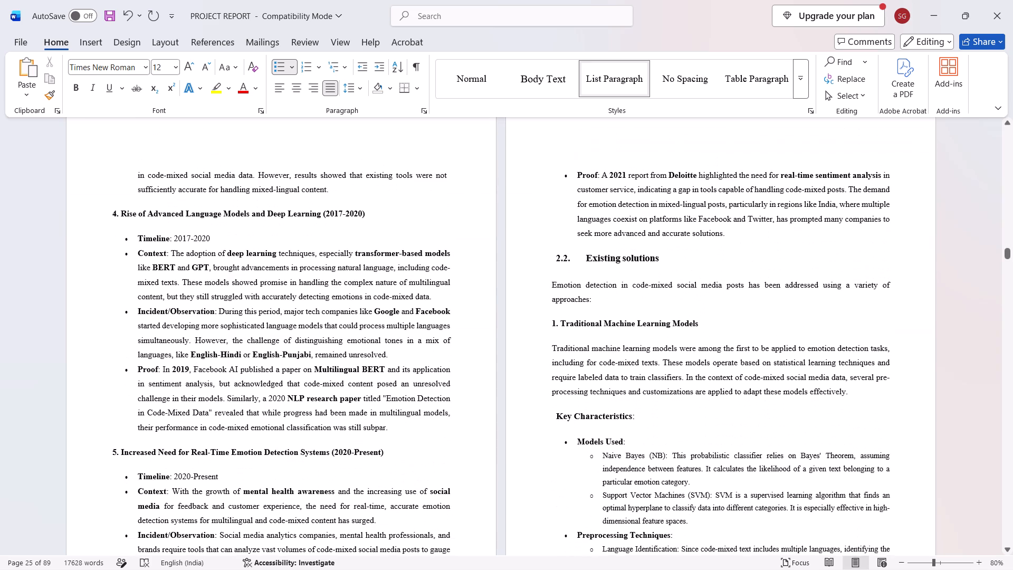
left_click_drag(727, 231, 237, 20)
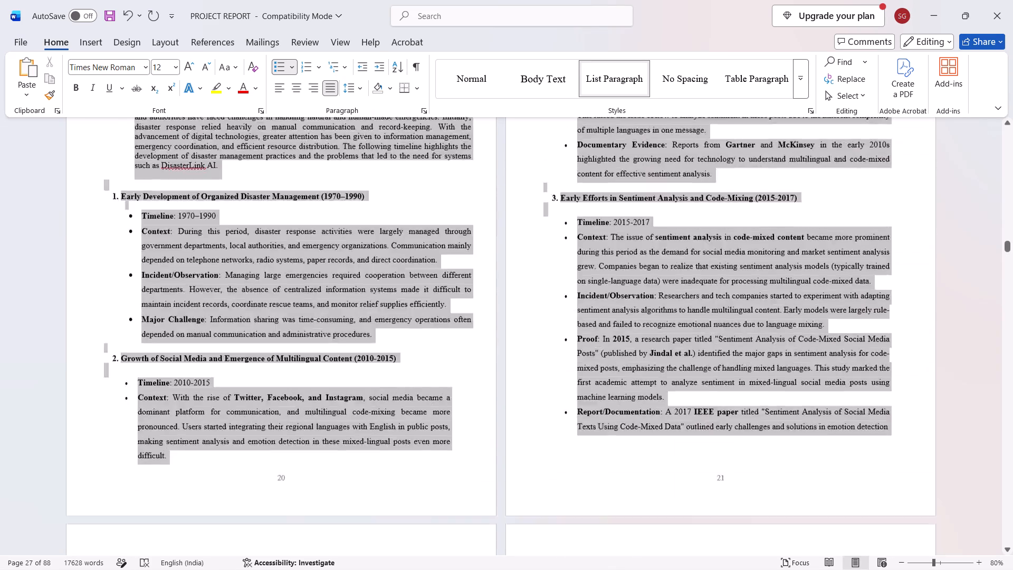
left_click_drag(237, 20, 0, 505)
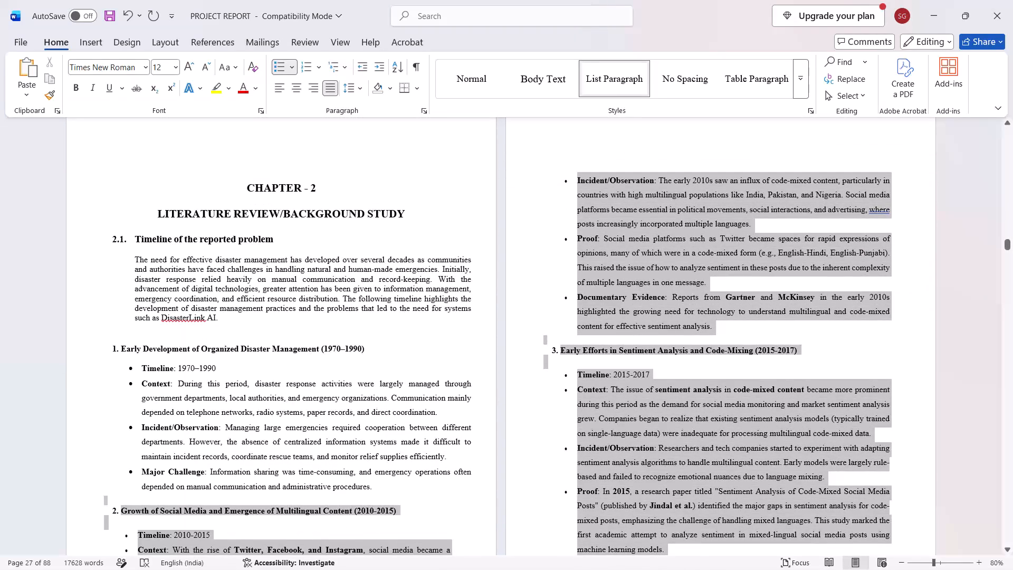
left_click_drag(0, 505, 3, 502)
scroll(185, 380, "up", 4)
scroll(244, 410, "down", 3)
scroll(231, 423, "up", 1)
scroll(231, 423, "down", 7)
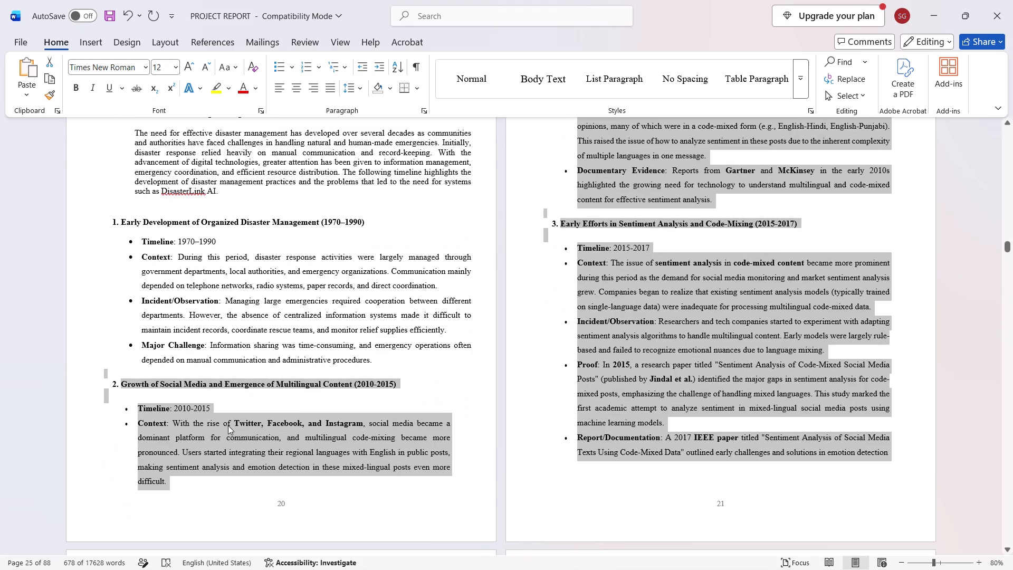
key("ctrl+v")
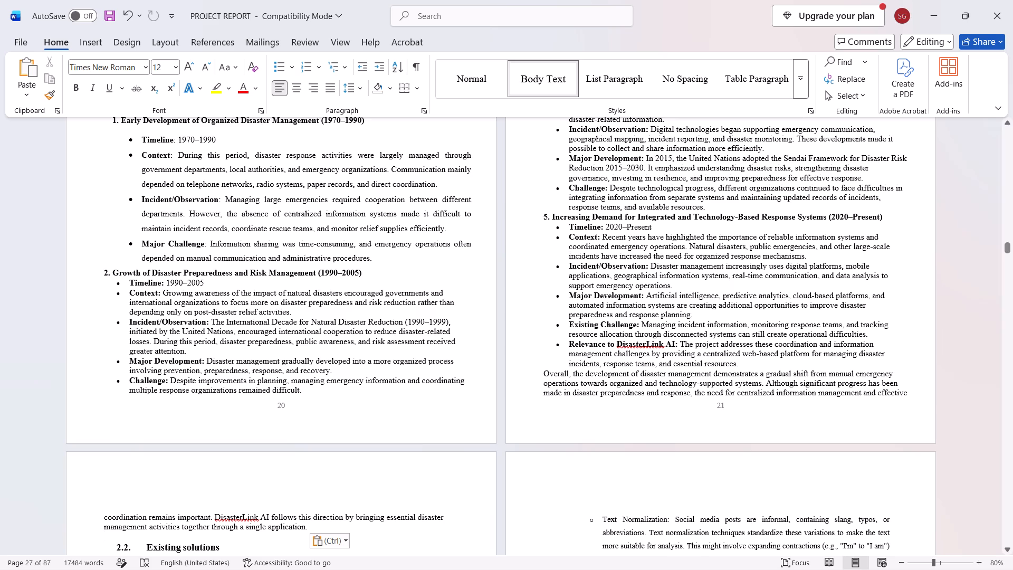
Increase the indent of the 1990–2005 bullets to line up with the 1970–1990 bullets.
left_click(114, 285)
double_click(116, 285)
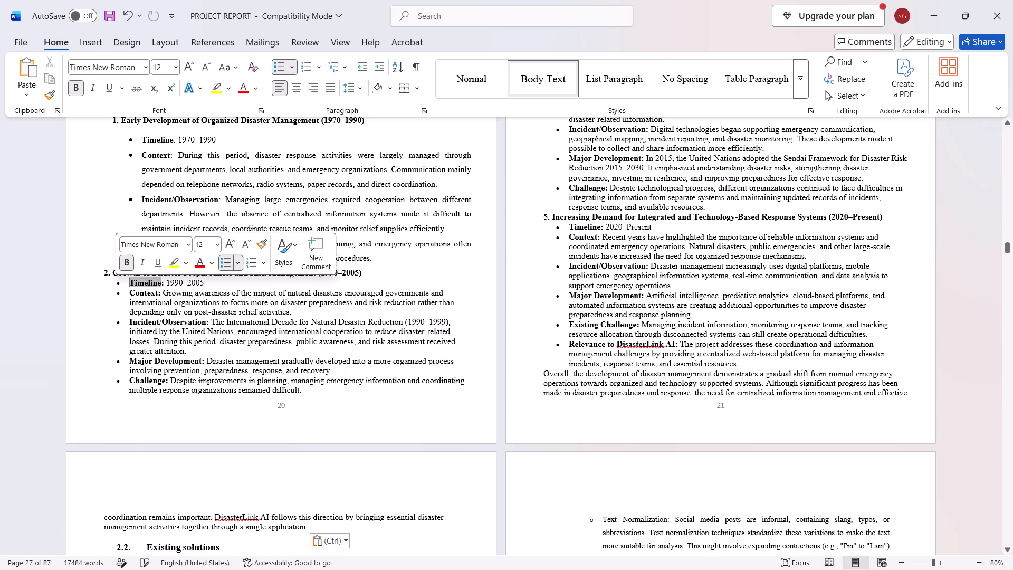
double_click(117, 285)
left_click_drag(117, 285, 131, 288)
left_click(121, 291)
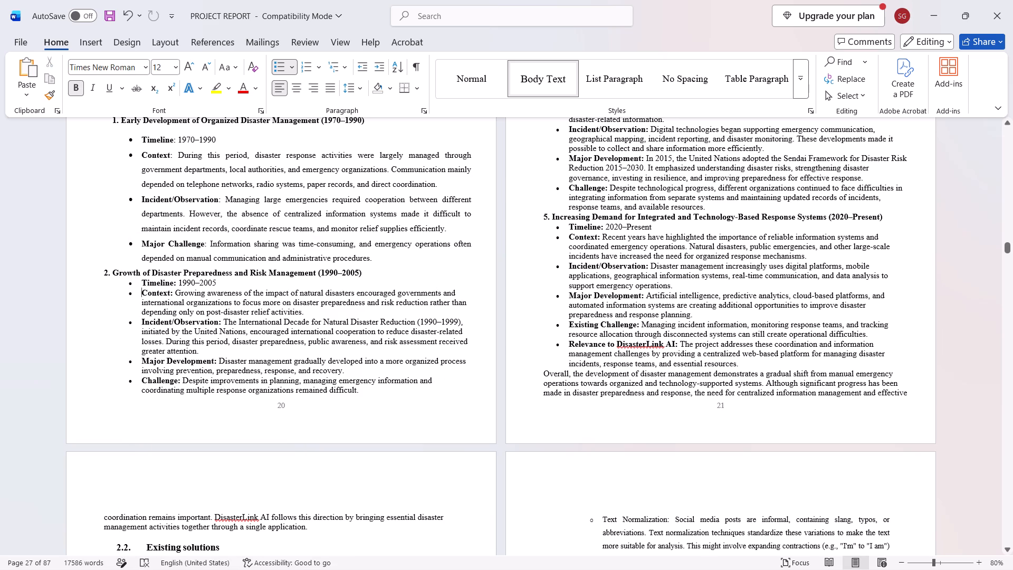
Set the line spacing to 1.5 from the 1990–2005 Timeline bullet through the closing "Overall" paragraph.
left_click_drag(121, 285, 174, 302)
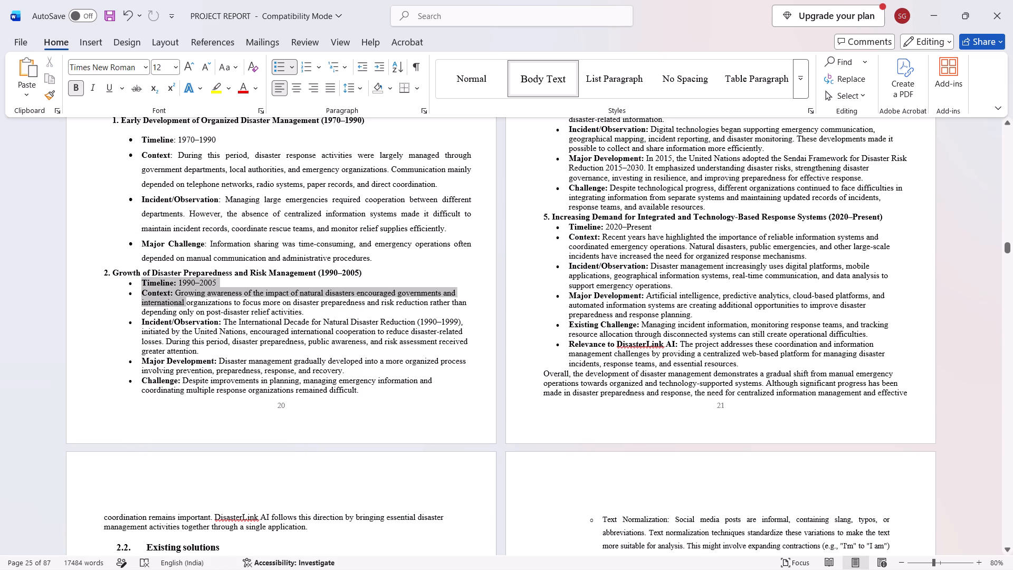
left_click_drag(174, 302, 805, 420)
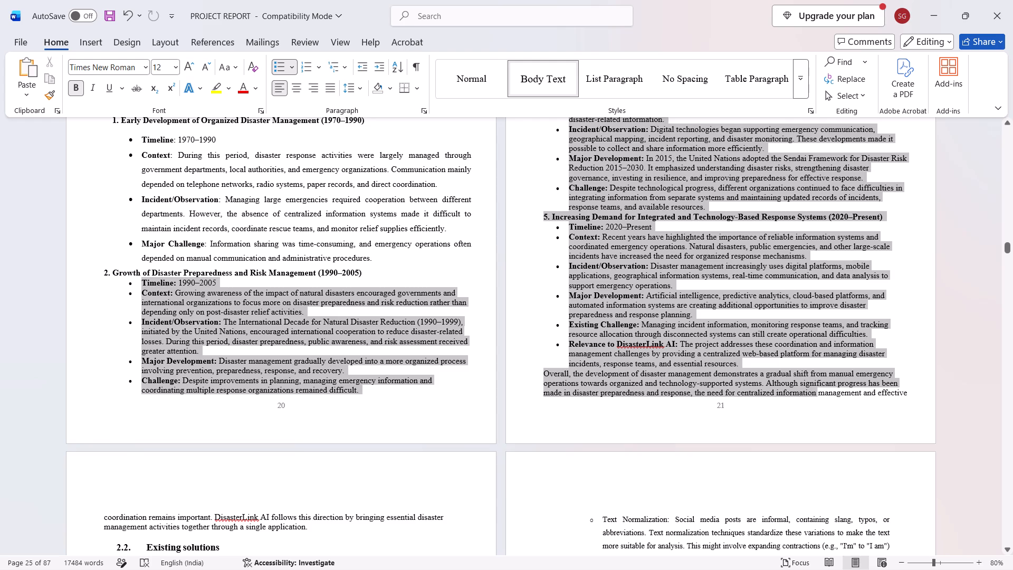
left_click_drag(805, 420, 321, 525)
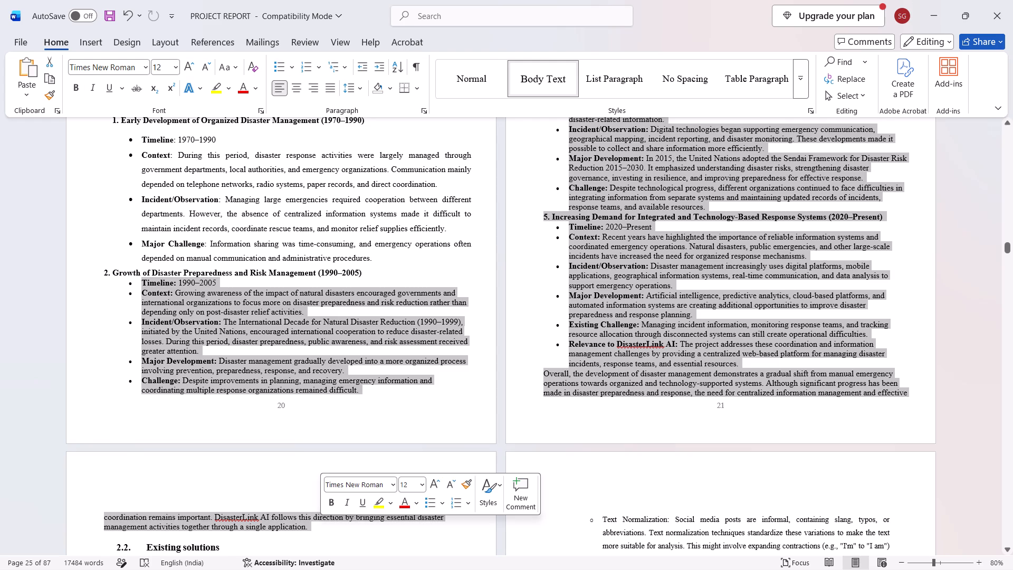
left_click(364, 89)
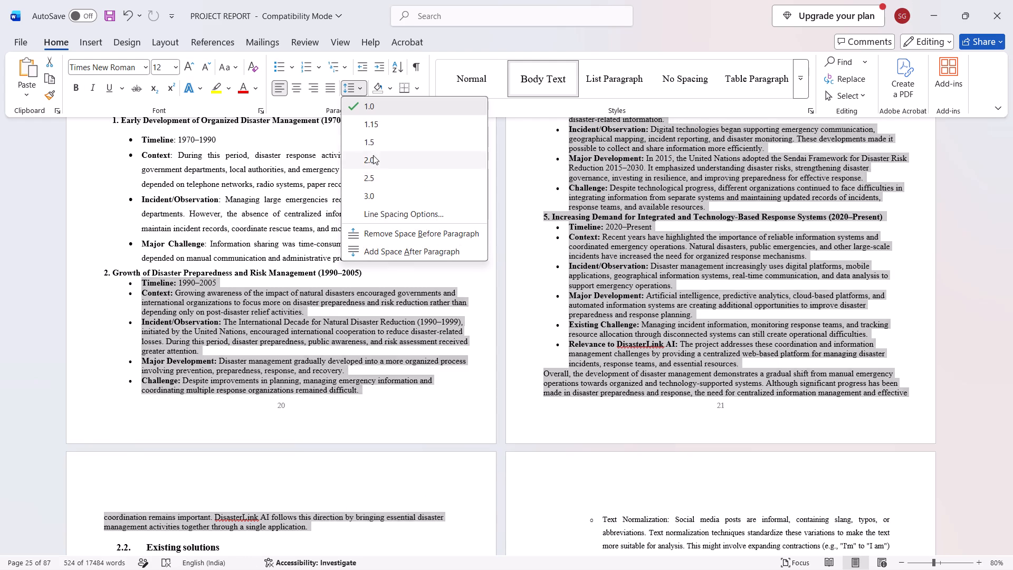
left_click(378, 140)
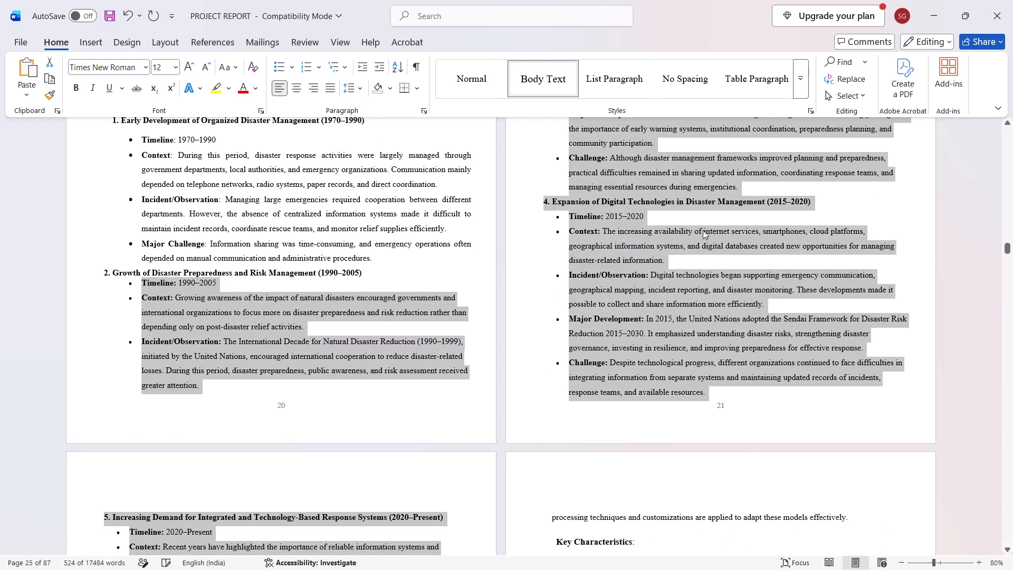
left_click(983, 278)
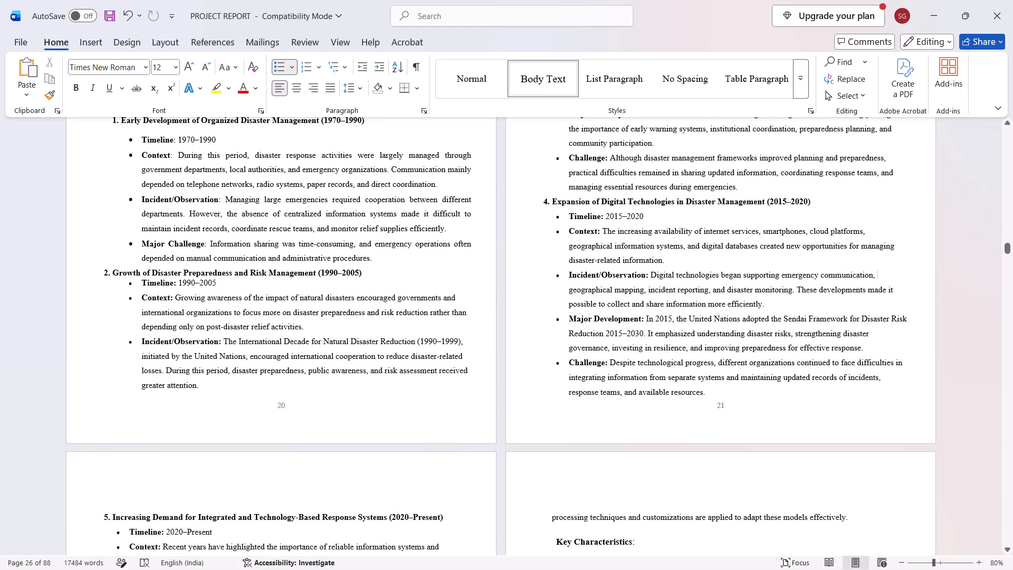
Review the pasted timeline entries' spacing and alignment through the closing paragraph, comparing them with the 1970–1990 entry.
scroll(496, 339, "down", 5)
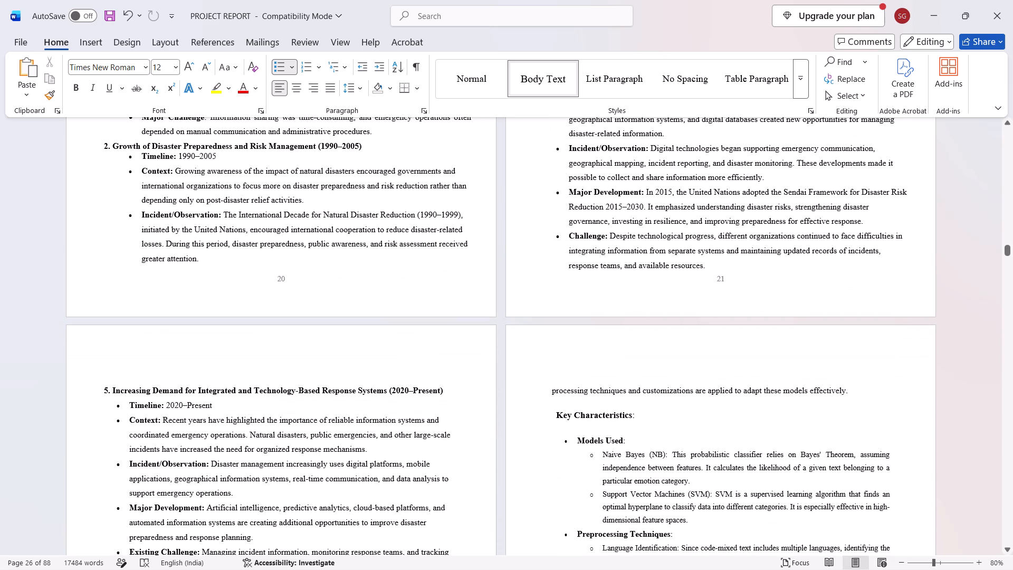
scroll(484, 348, "down", 7)
scroll(442, 358, "up", 1)
scroll(441, 358, "down", 2)
scroll(388, 390, "up", 5)
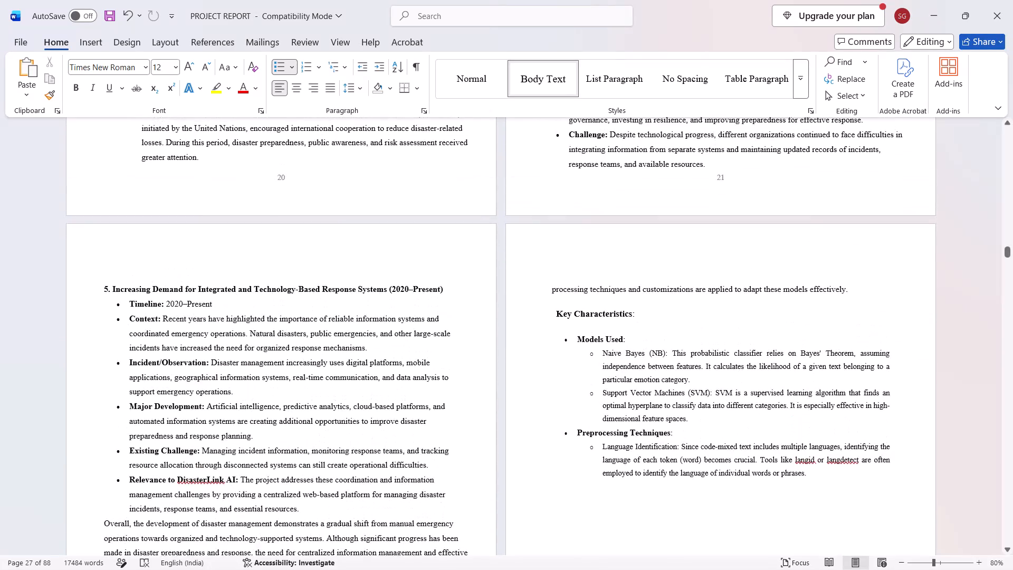
scroll(211, 410, "up", 3)
scroll(221, 379, "down", 2)
scroll(221, 379, "up", 6)
scroll(143, 366, "up", 5)
scroll(109, 249, "up", 2)
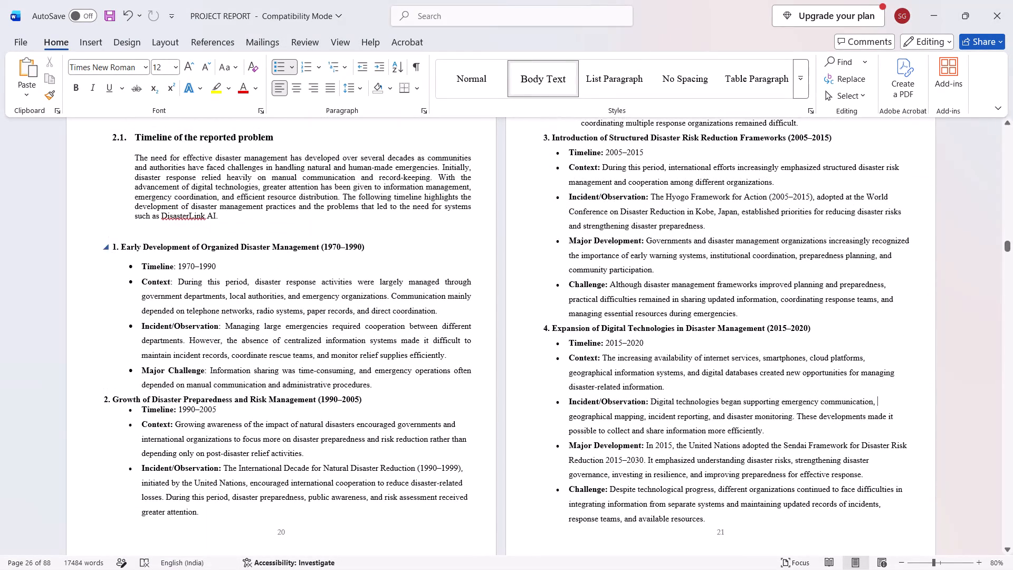
Compare the numbering and alignment of the 1970–1990 and 1990–2005 timeline headings.
left_click(112, 245)
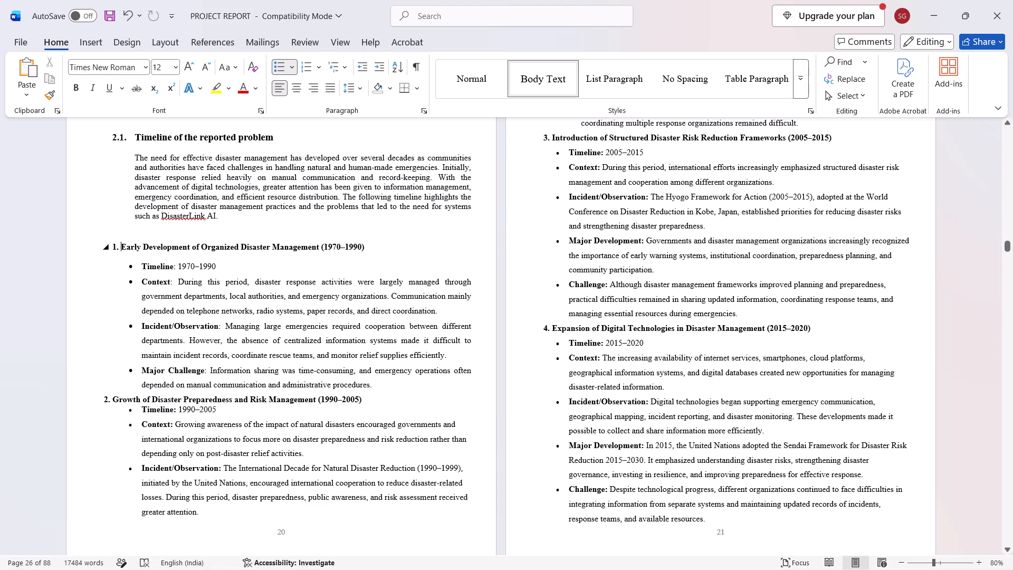
left_click(116, 246)
left_click_drag(116, 246, 104, 247)
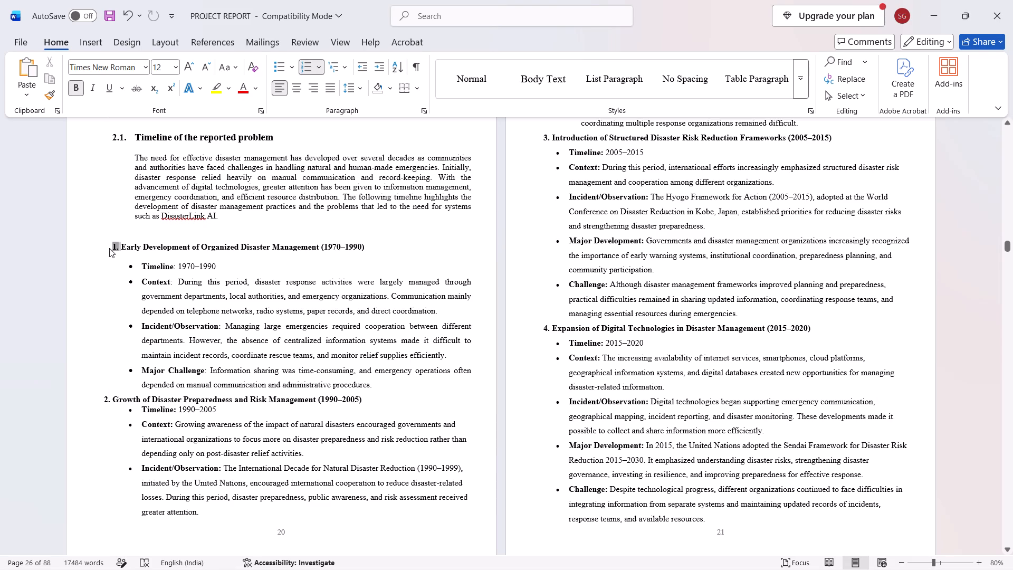
left_click(113, 245)
left_click_drag(113, 245, 94, 250)
left_click(104, 396)
left_click_drag(104, 396, 113, 399)
double_click(107, 398)
left_click(107, 398)
left_click(101, 398)
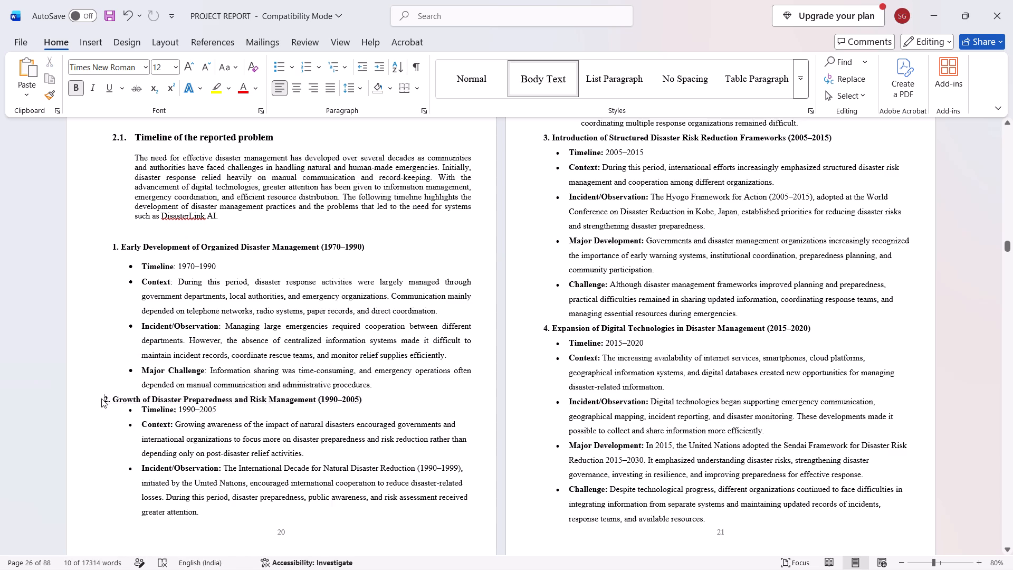
double_click(104, 397)
left_click(104, 397)
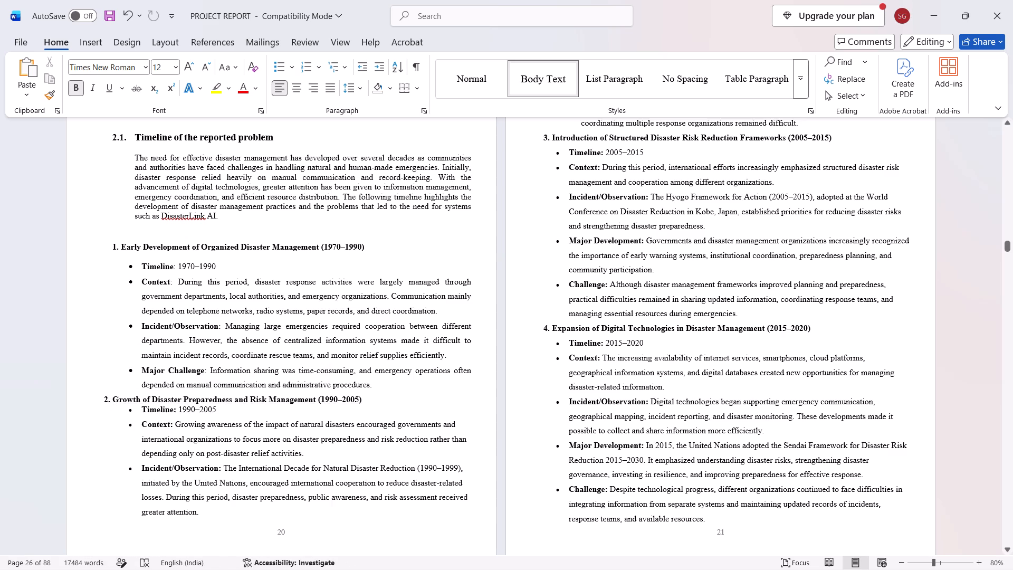
scroll(500, 277, "up", 3)
left_click(543, 214)
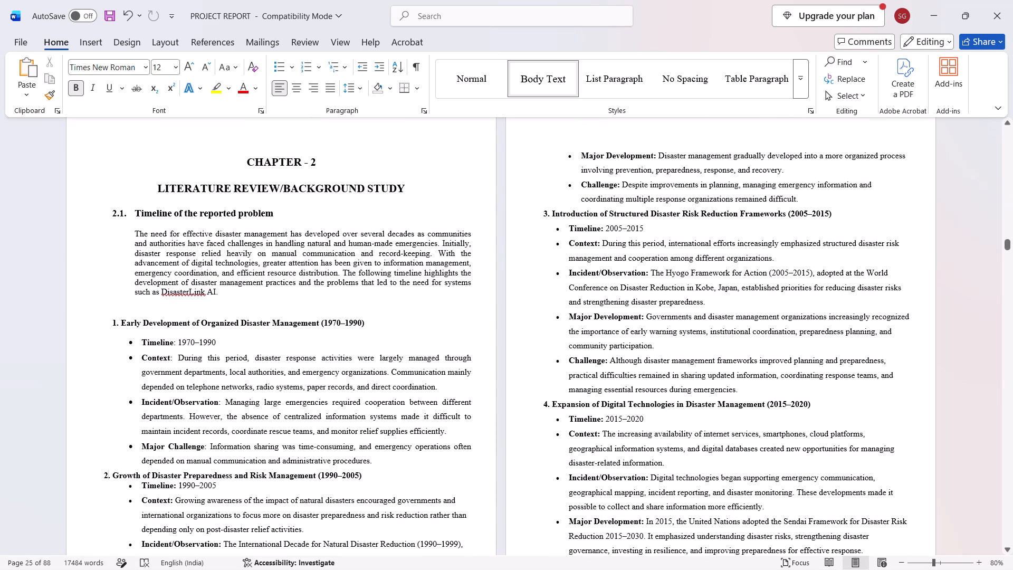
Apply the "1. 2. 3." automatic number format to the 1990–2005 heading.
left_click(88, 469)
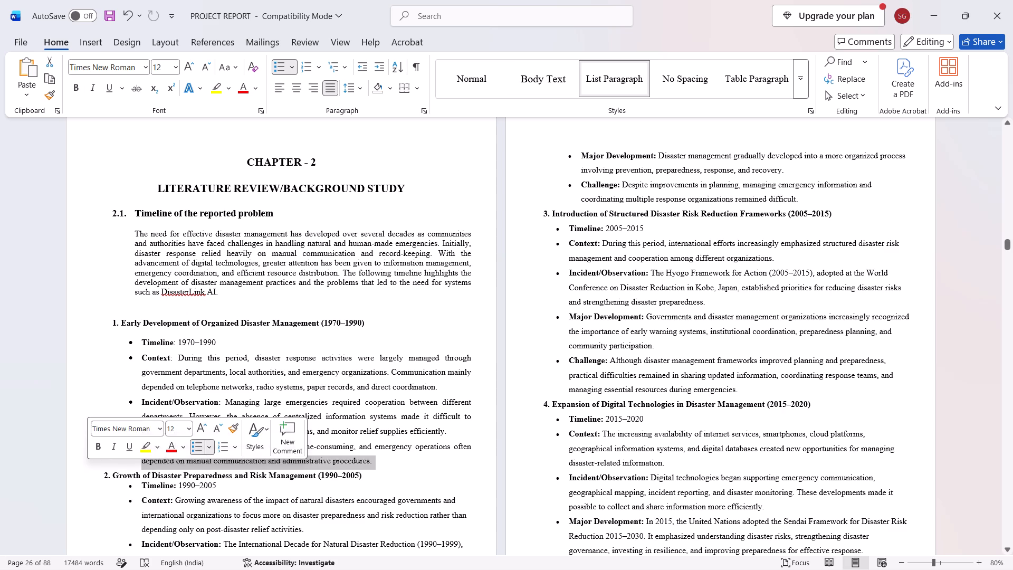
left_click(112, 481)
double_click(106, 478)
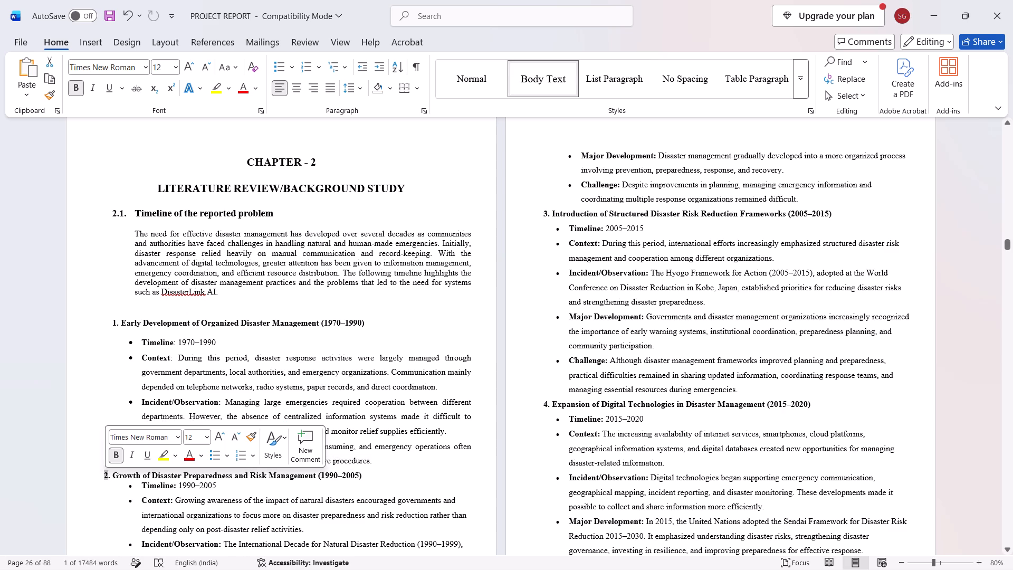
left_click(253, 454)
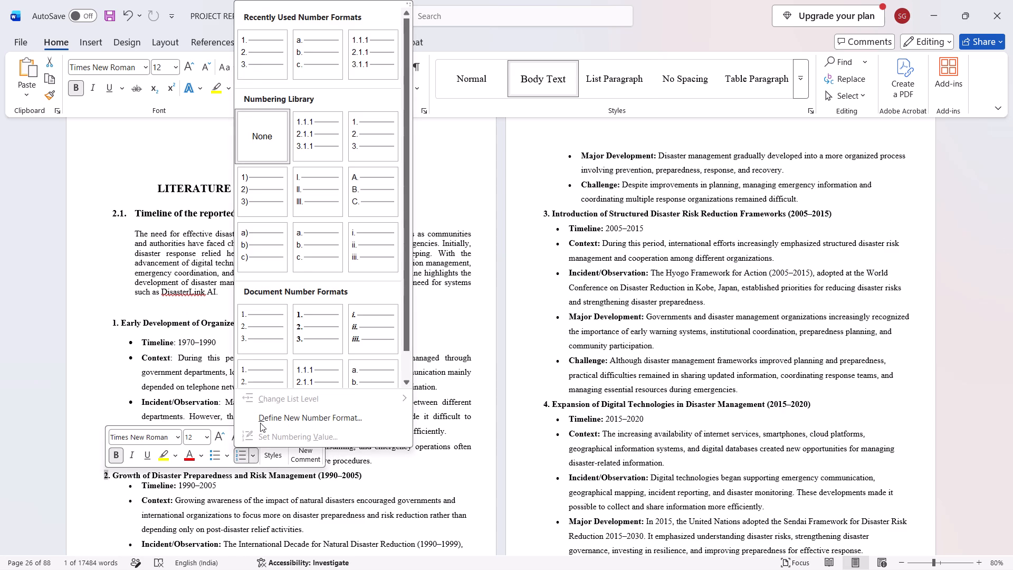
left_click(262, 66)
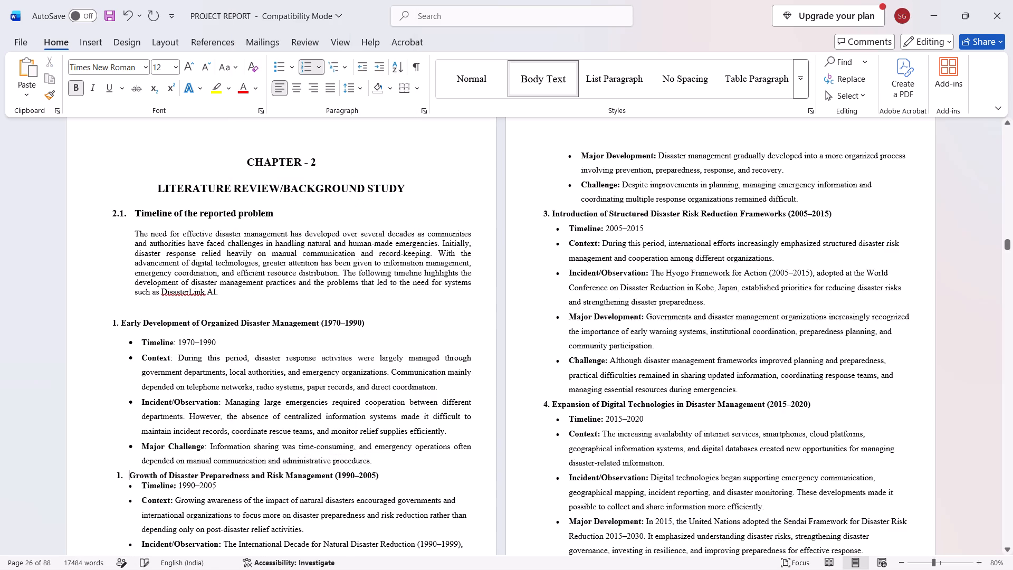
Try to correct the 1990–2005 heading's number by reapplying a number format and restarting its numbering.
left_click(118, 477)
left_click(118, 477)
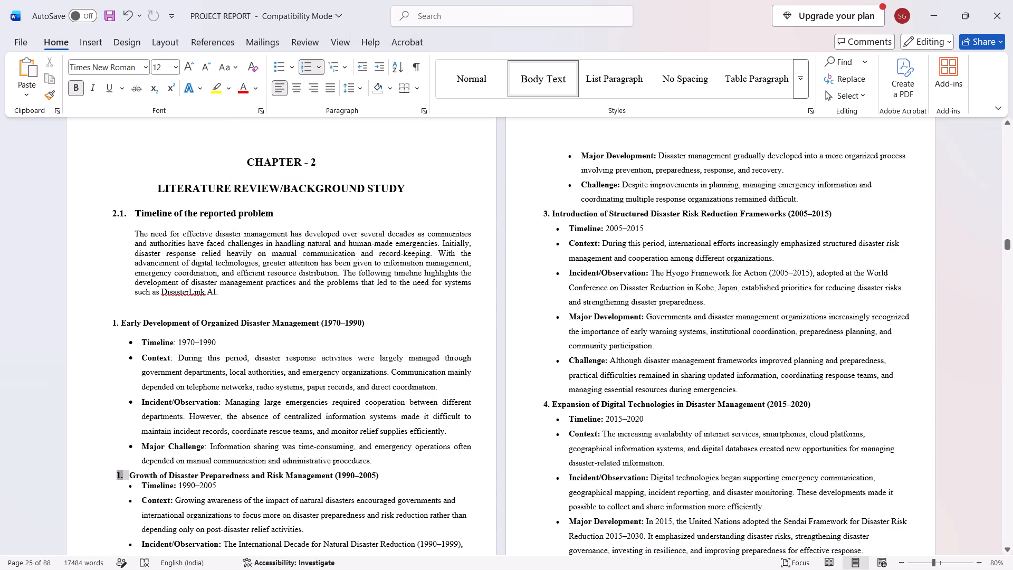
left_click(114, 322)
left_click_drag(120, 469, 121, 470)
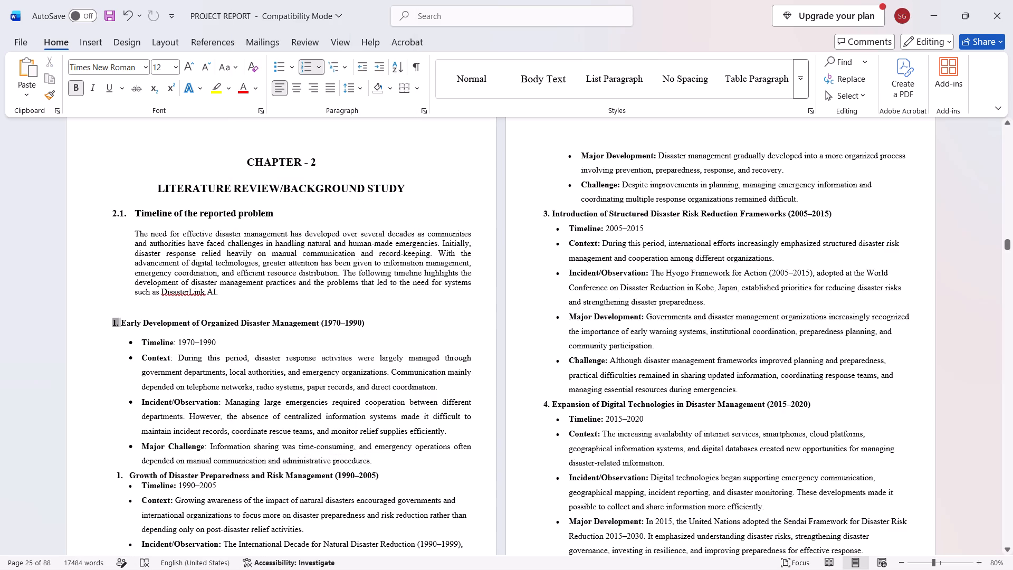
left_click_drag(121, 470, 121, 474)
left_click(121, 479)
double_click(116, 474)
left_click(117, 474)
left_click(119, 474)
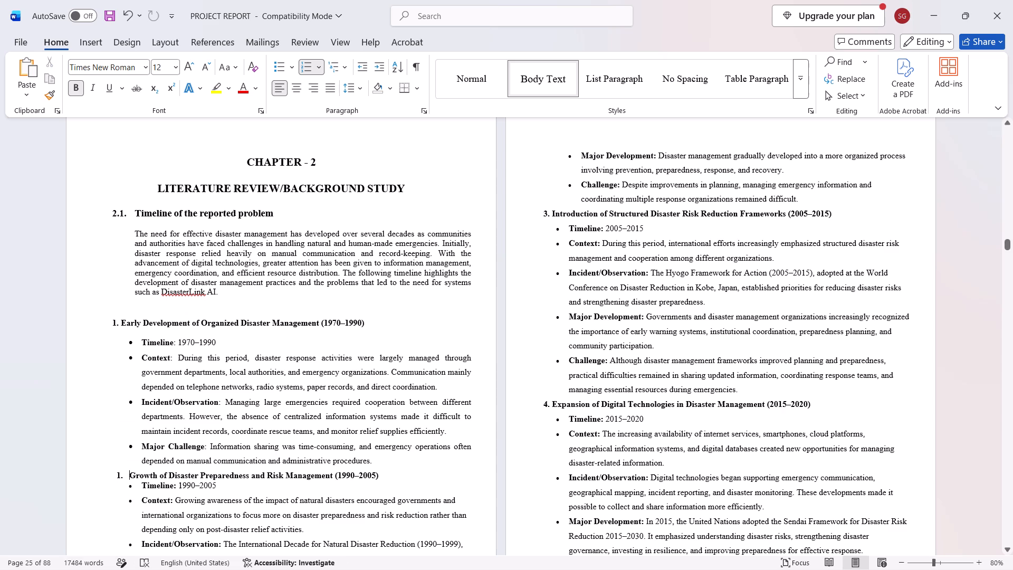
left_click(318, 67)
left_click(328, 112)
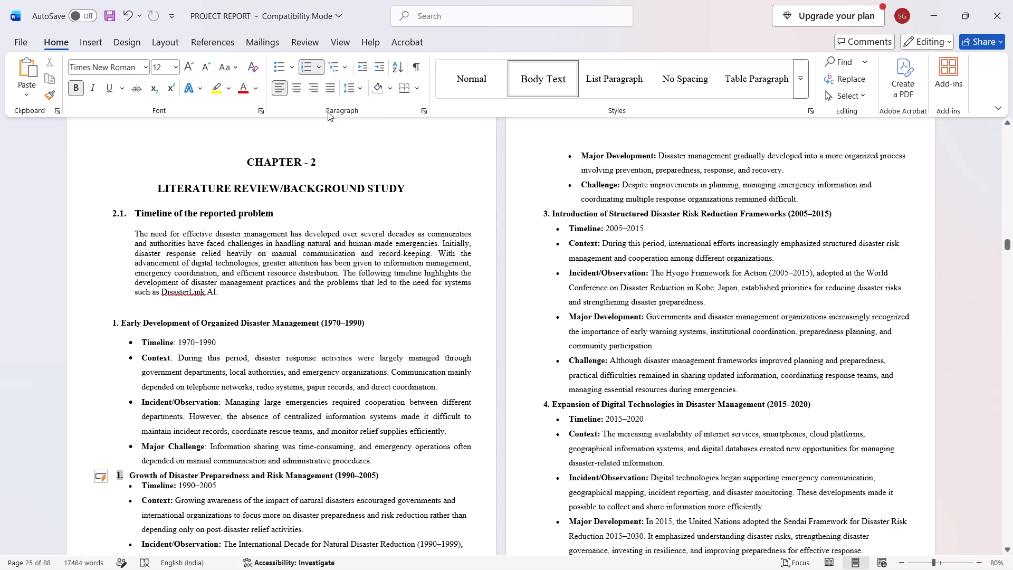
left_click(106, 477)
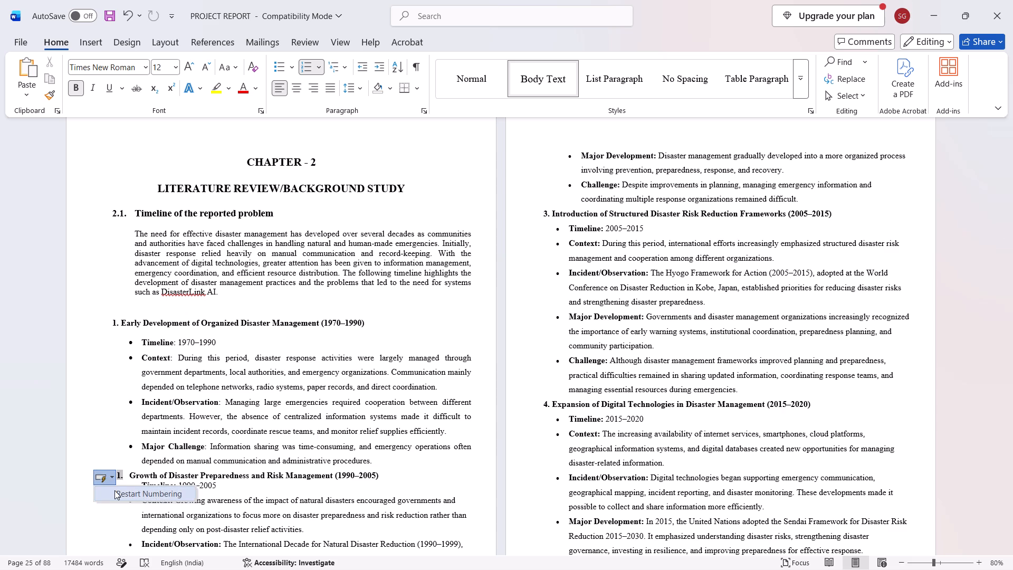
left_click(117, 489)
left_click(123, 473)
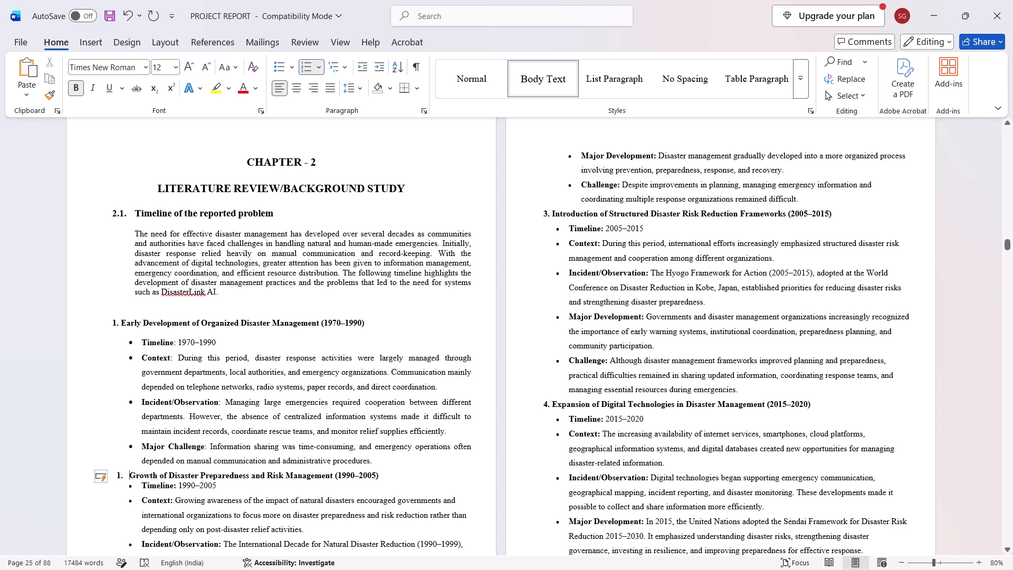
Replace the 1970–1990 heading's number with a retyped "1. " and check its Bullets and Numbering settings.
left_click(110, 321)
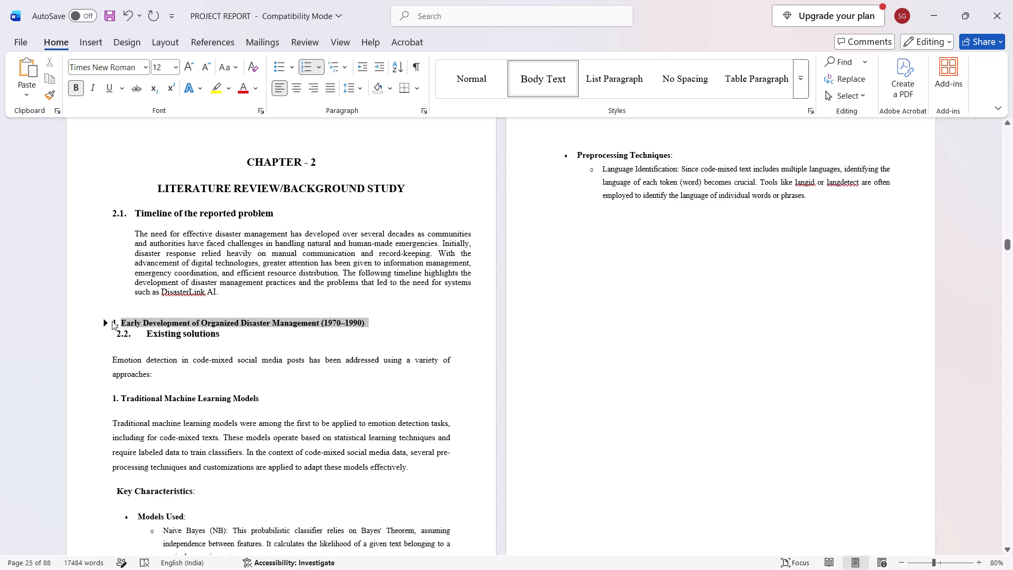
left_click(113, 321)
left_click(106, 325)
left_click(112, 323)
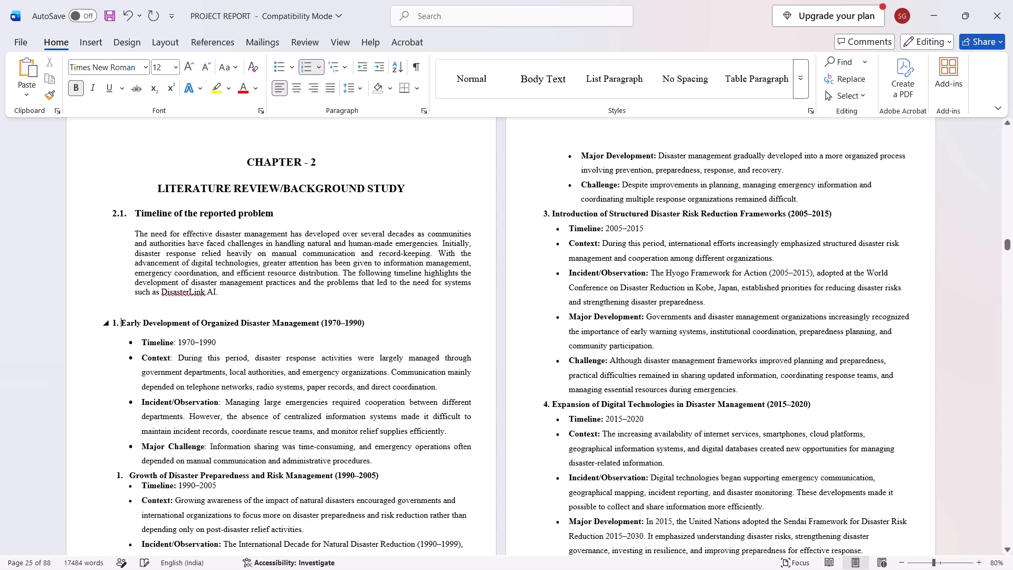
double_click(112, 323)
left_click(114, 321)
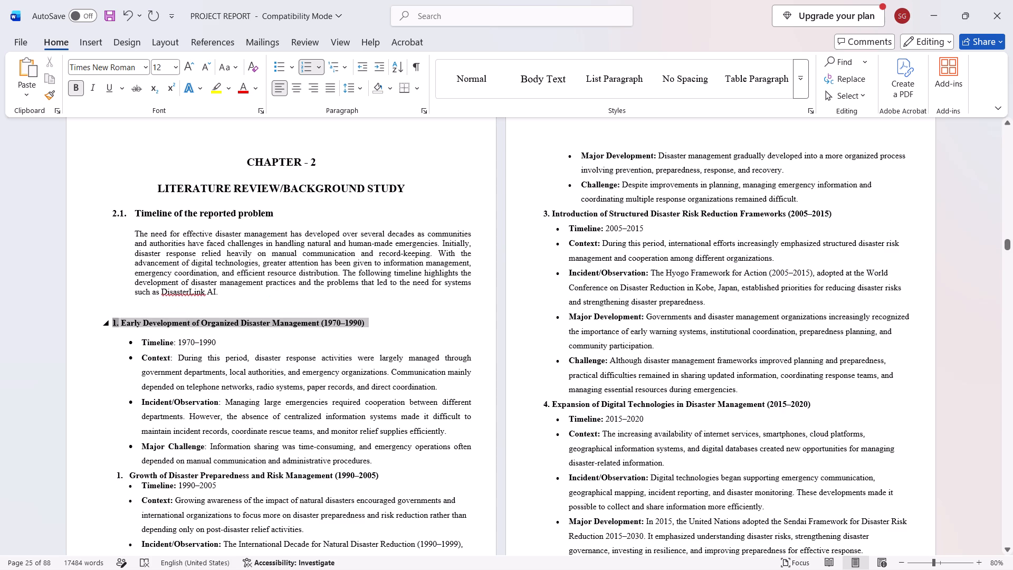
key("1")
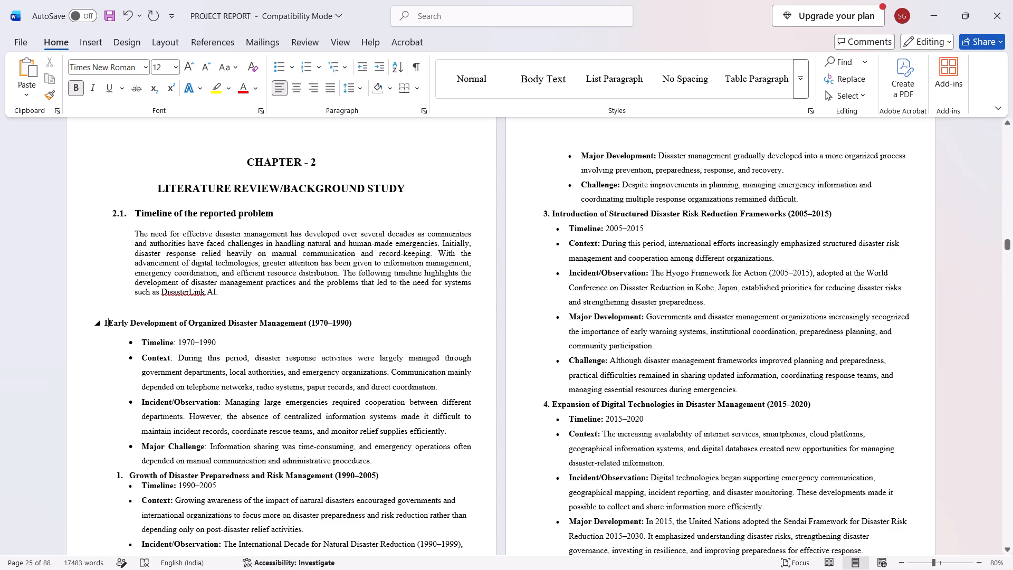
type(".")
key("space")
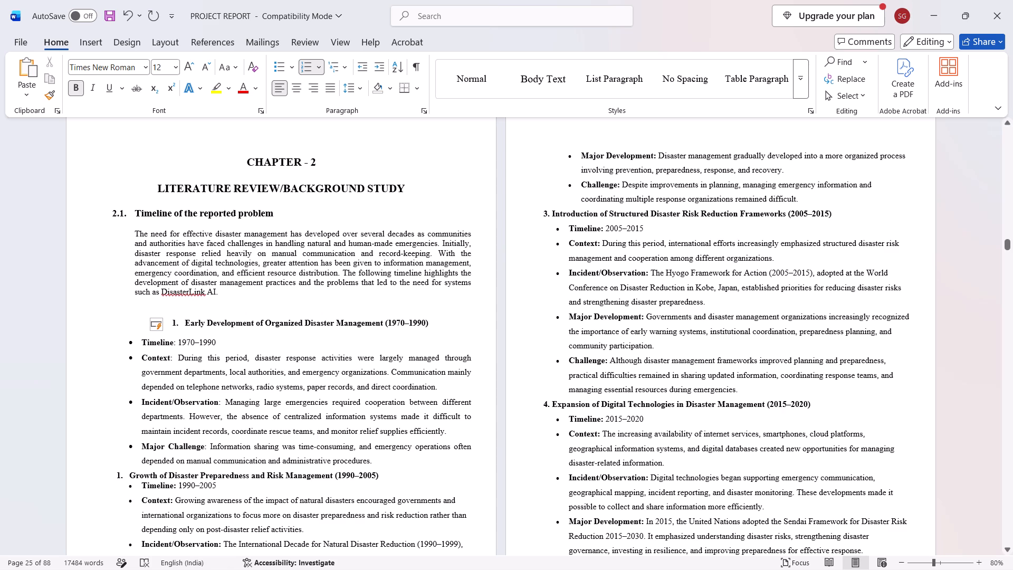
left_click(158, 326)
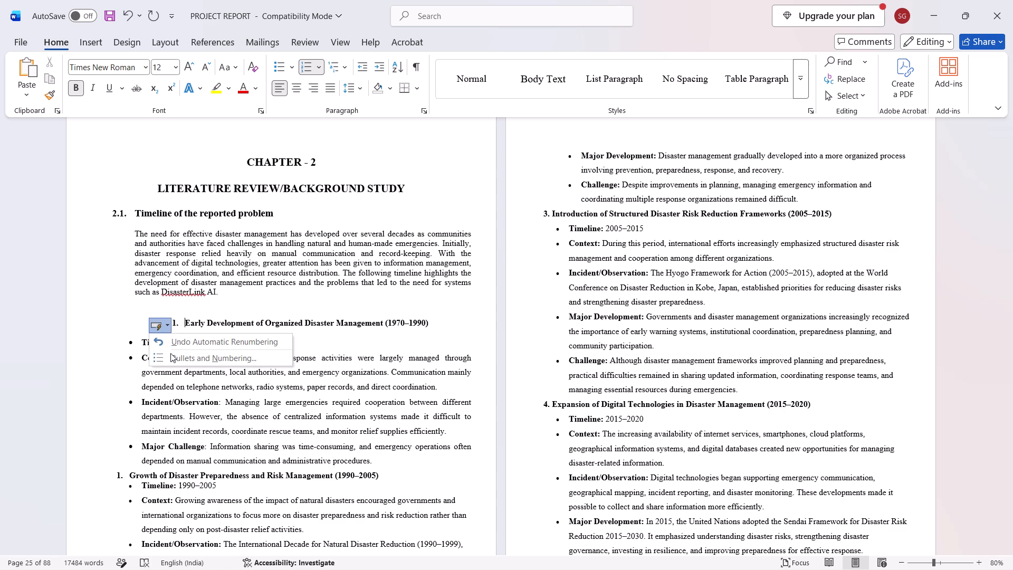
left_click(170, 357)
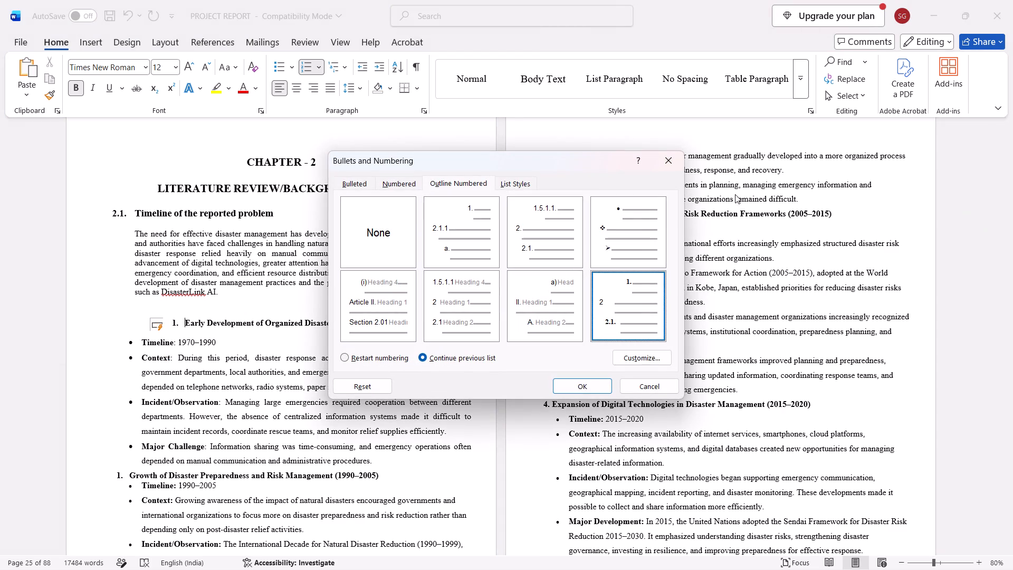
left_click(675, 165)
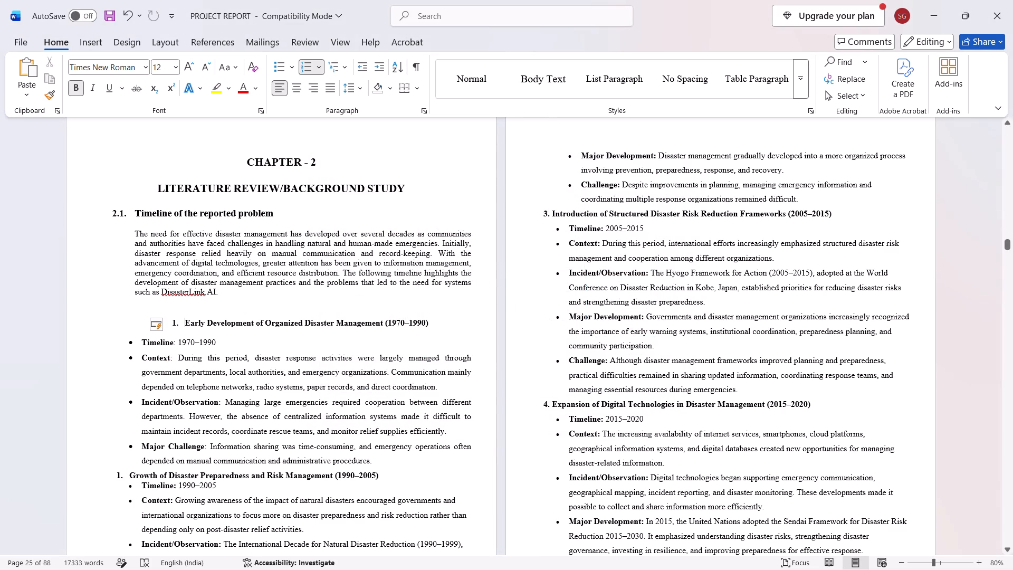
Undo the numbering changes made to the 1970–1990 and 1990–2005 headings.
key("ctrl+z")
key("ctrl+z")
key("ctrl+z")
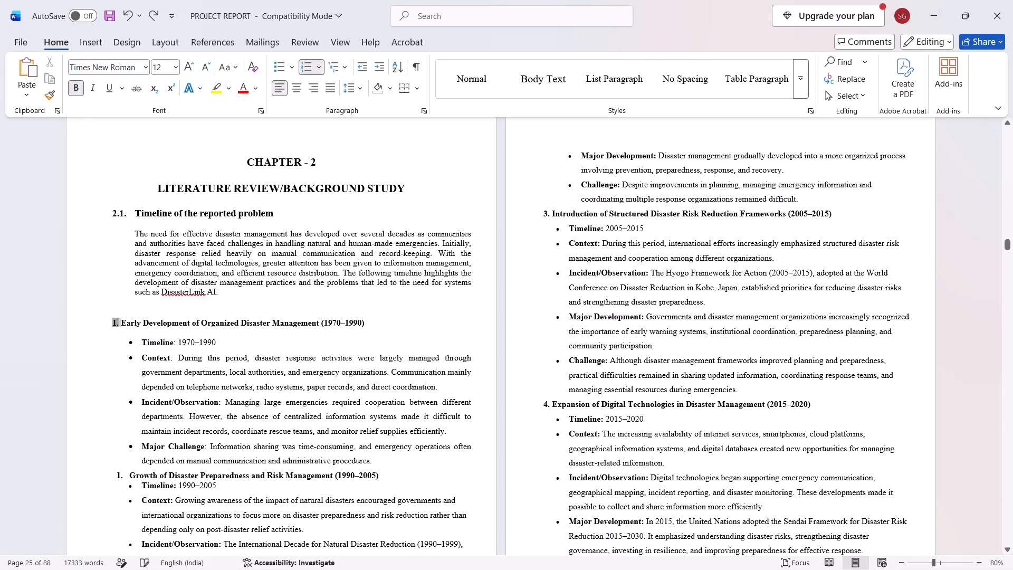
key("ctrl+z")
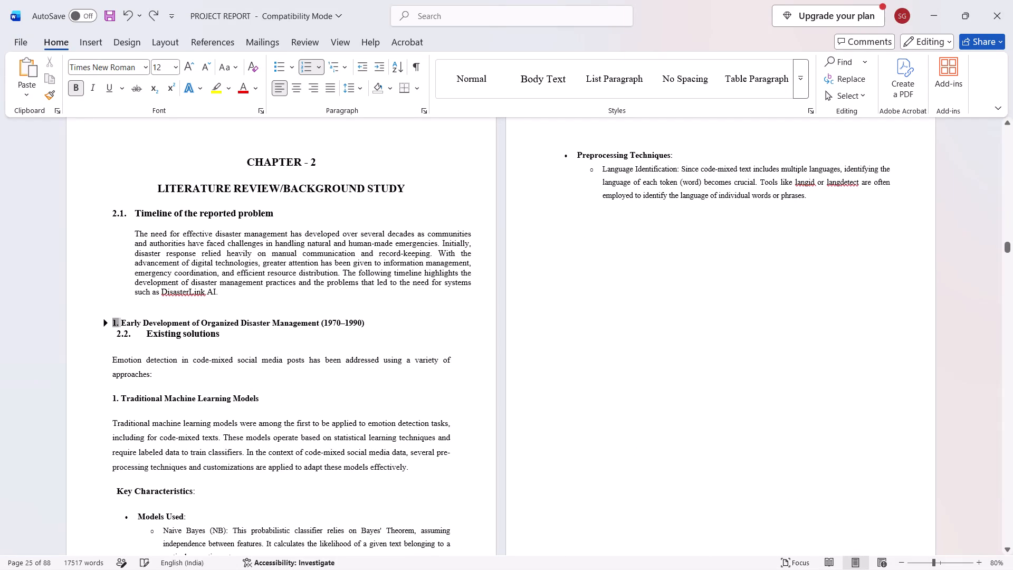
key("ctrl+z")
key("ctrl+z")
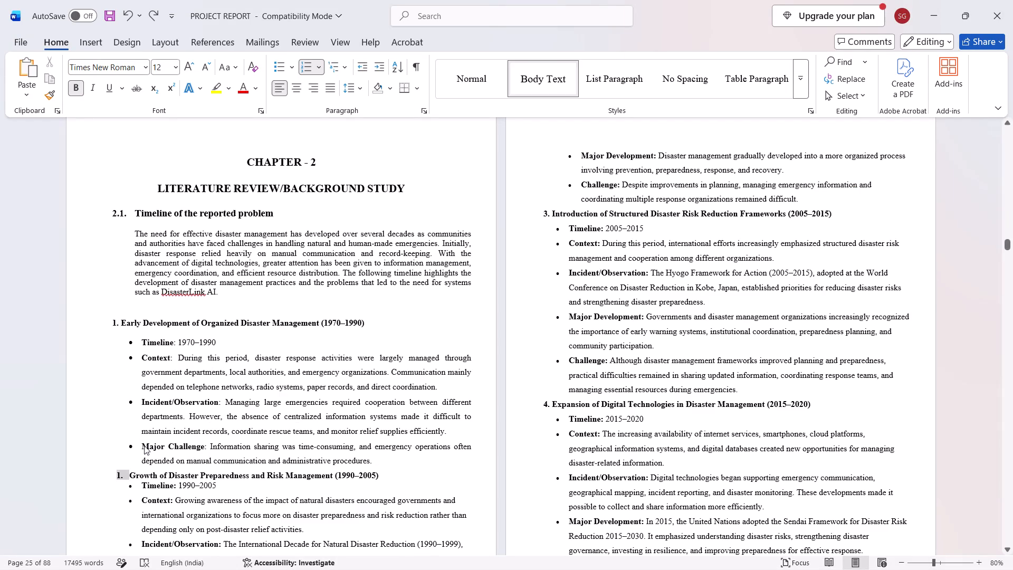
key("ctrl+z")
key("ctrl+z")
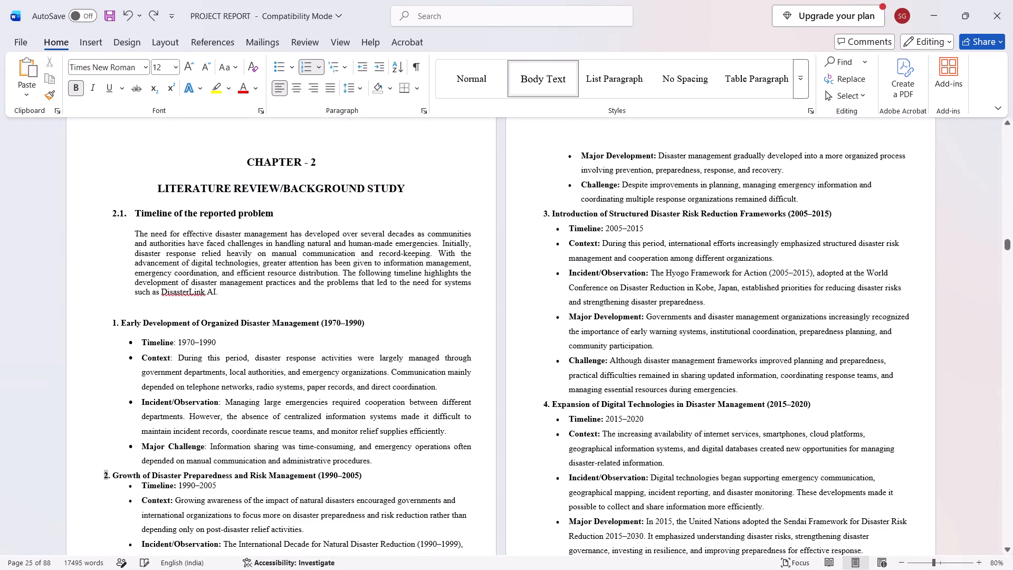
Insert five spaces before the "2. Growth of Disaster Preparedness and Risk Management (1990–2005)" heading to align it with heading 1.
left_click(100, 472)
key("space")
key("space")
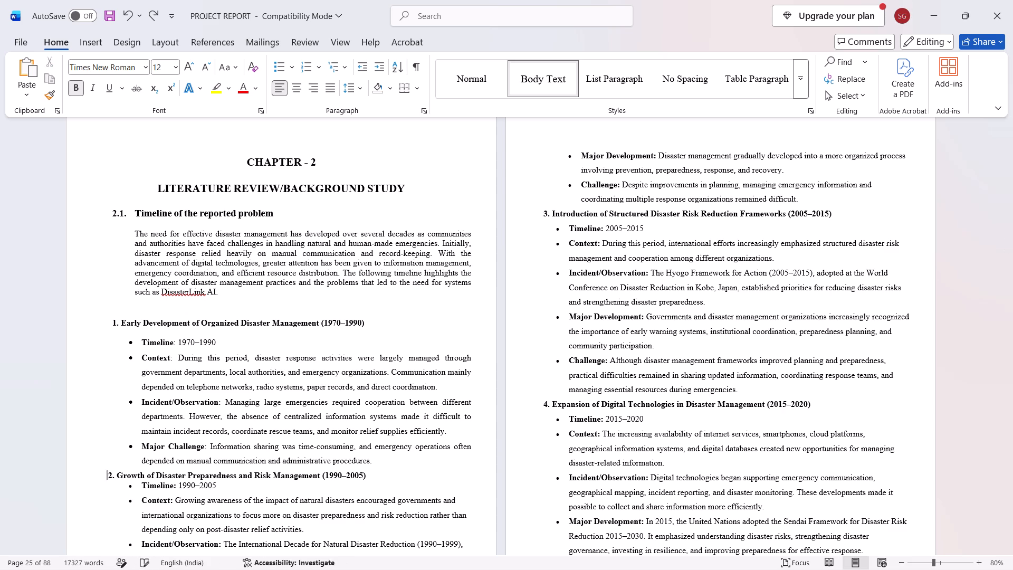
key("space")
left_click(111, 321)
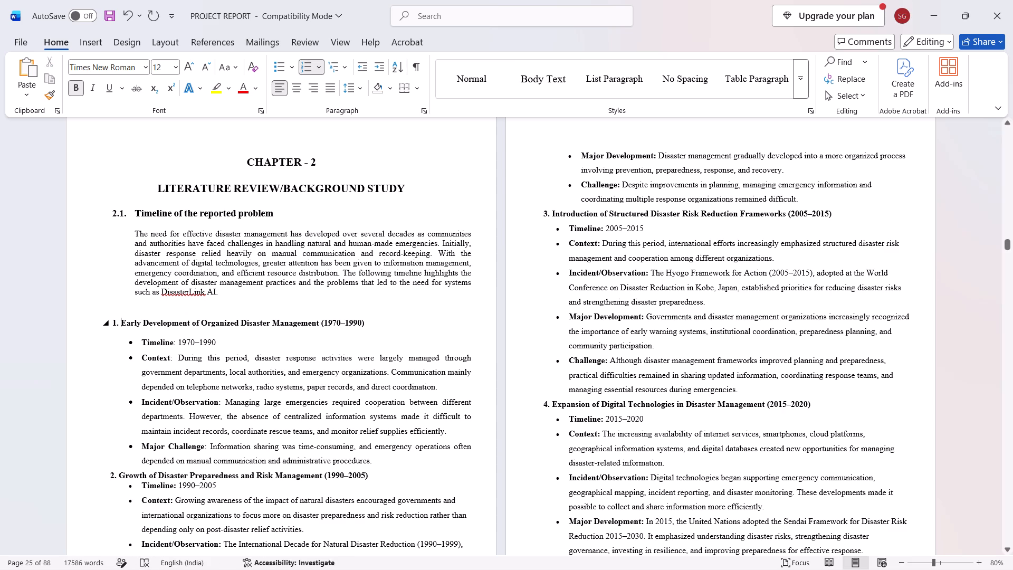
left_click(113, 327)
scroll(112, 323, "up", 4)
scroll(112, 323, "down", 8)
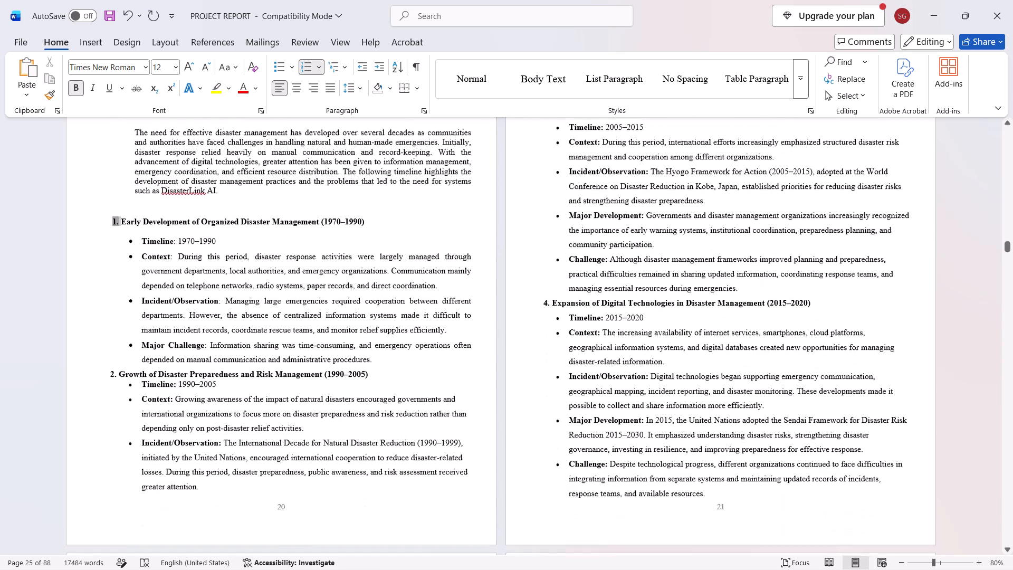
scroll(114, 323, "down", 2)
left_click(107, 324)
key("space")
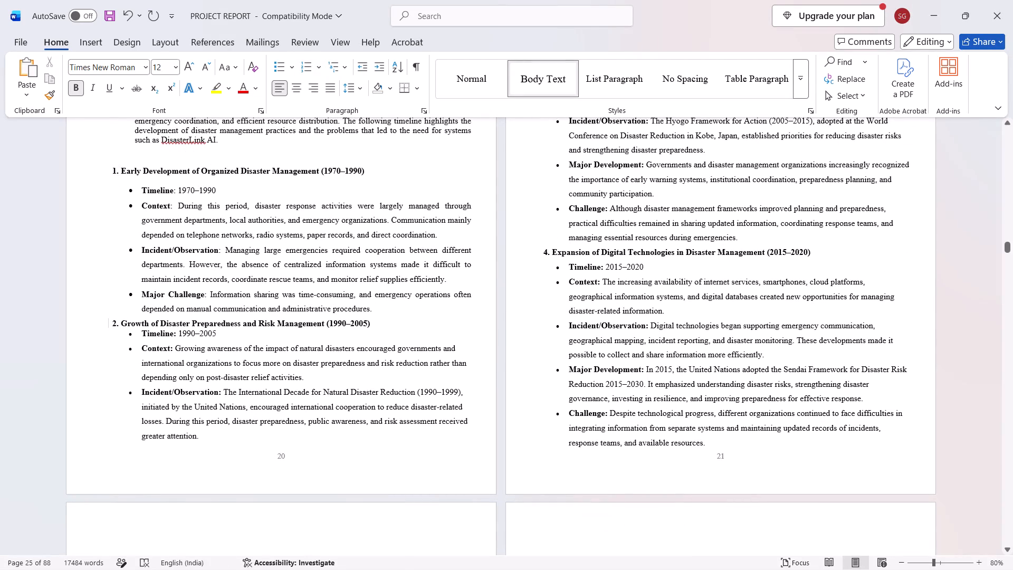
key("space")
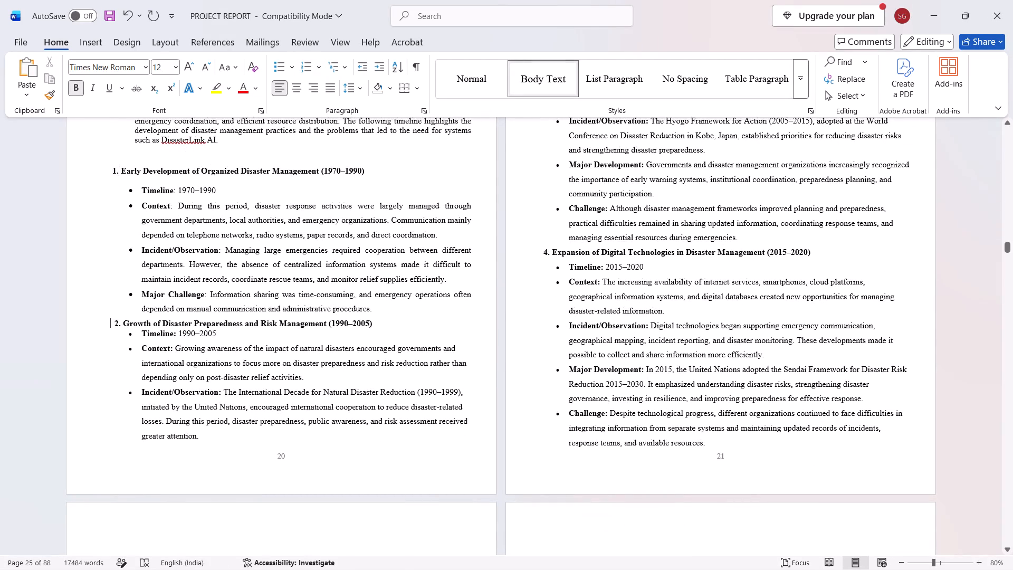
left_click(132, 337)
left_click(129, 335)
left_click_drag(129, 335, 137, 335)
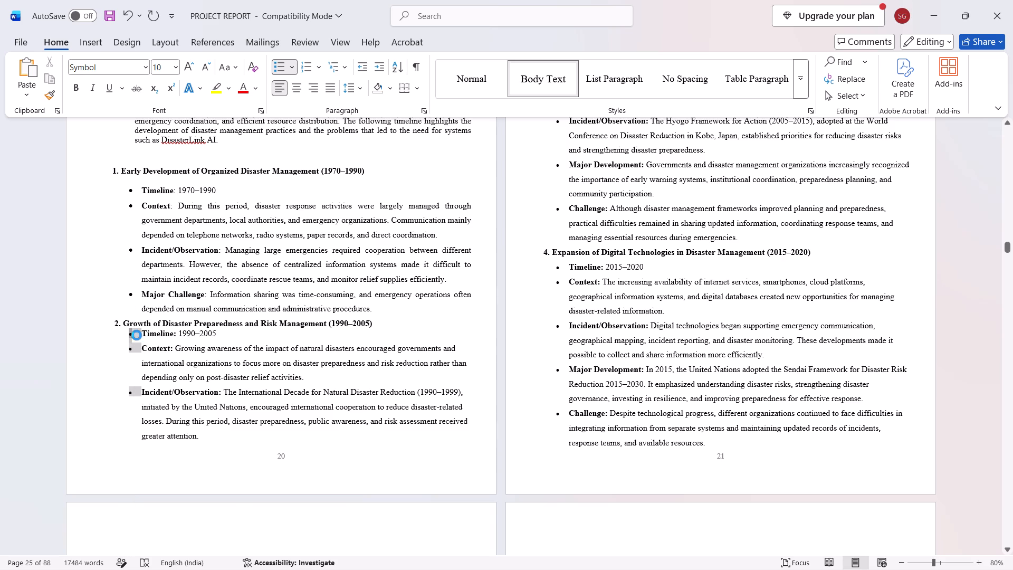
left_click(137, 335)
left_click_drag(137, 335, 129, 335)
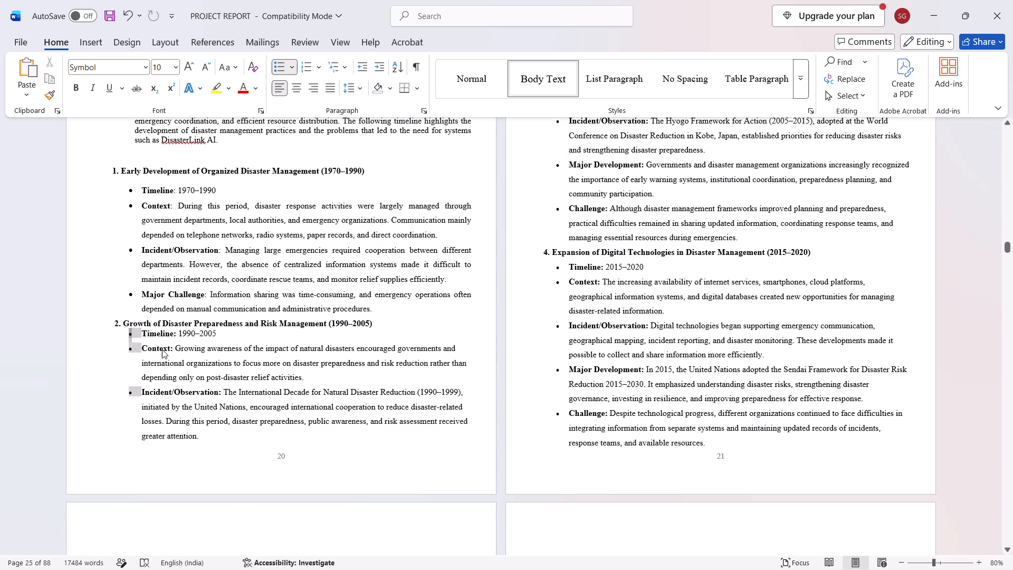
Insert a blank, unnumbered line between the 1990–2005 heading and its Timeline bullet.
left_click(411, 320)
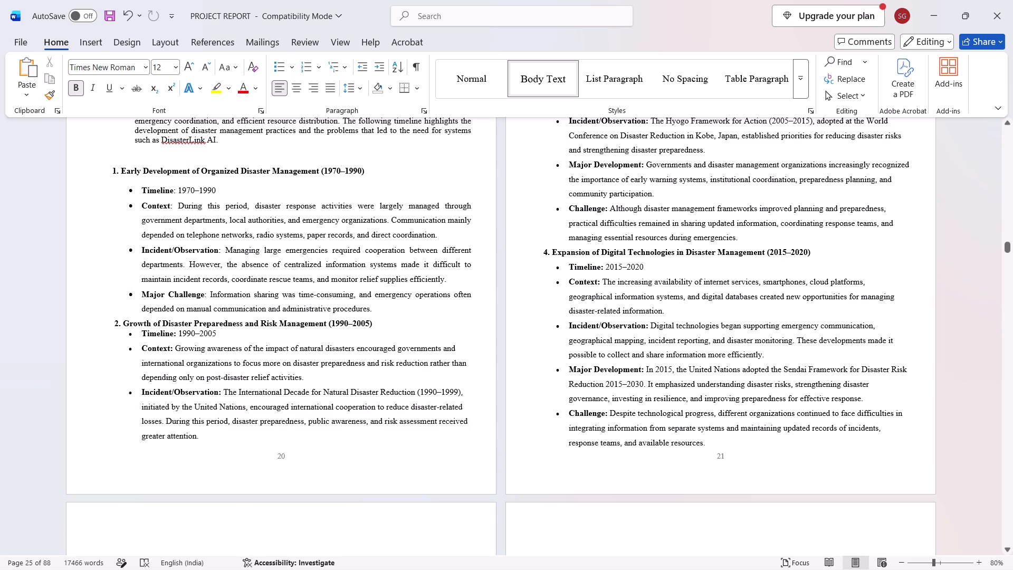
key("Return")
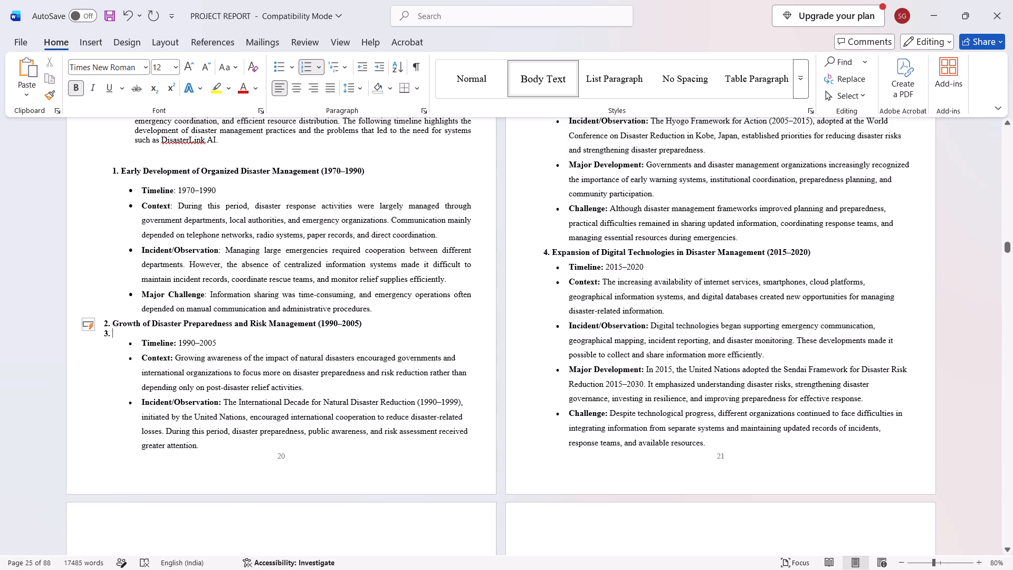
key("BackSpace")
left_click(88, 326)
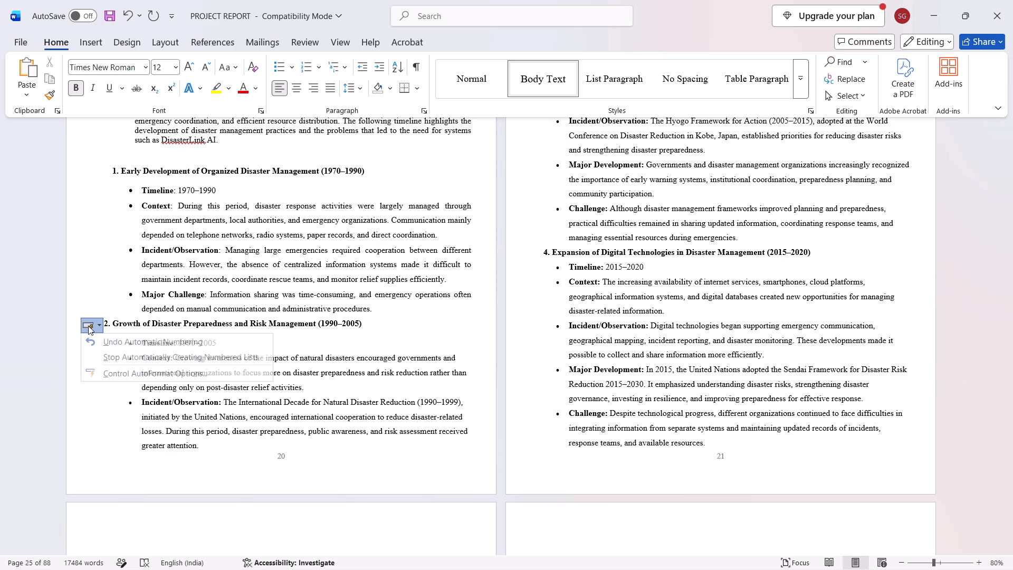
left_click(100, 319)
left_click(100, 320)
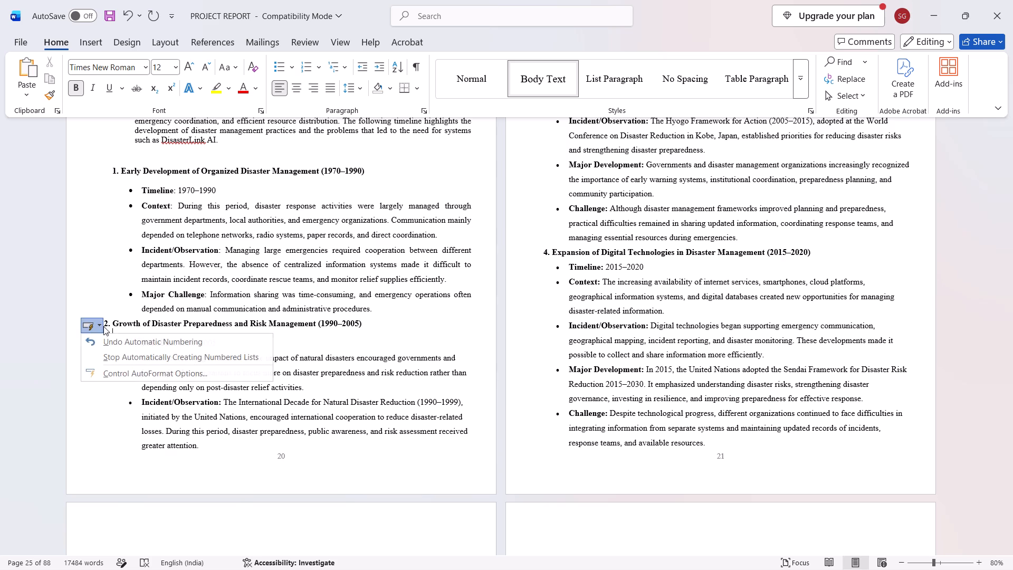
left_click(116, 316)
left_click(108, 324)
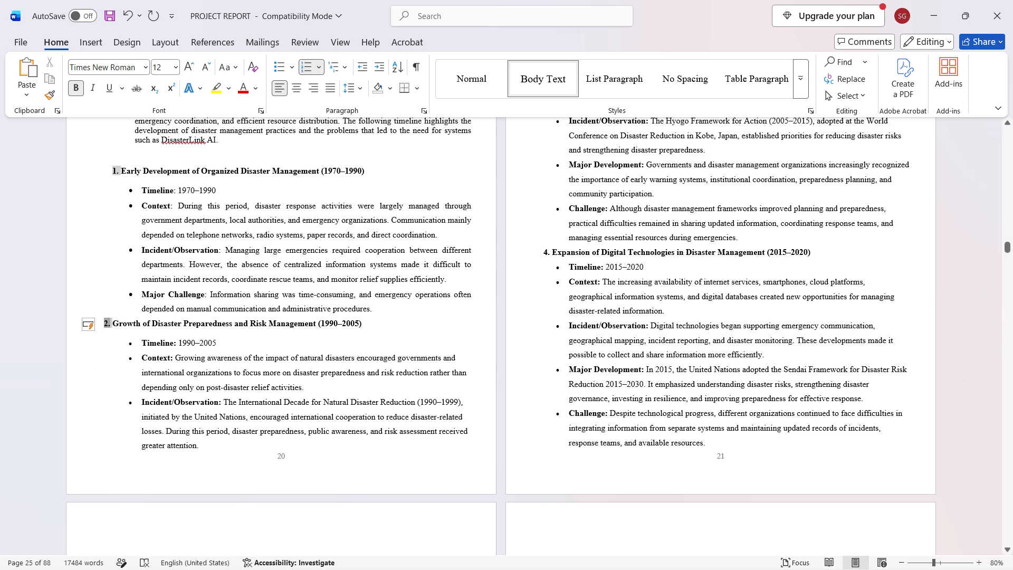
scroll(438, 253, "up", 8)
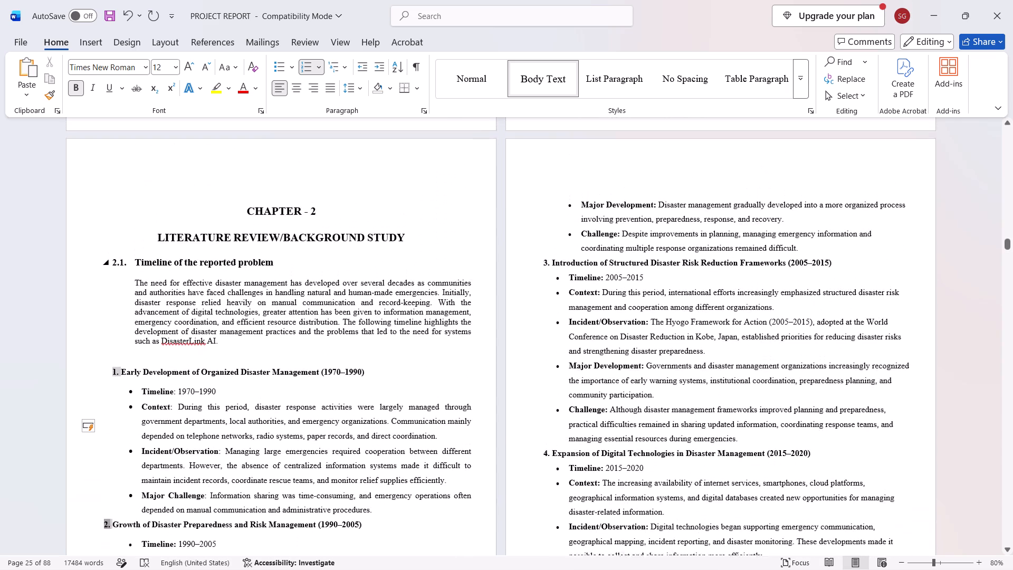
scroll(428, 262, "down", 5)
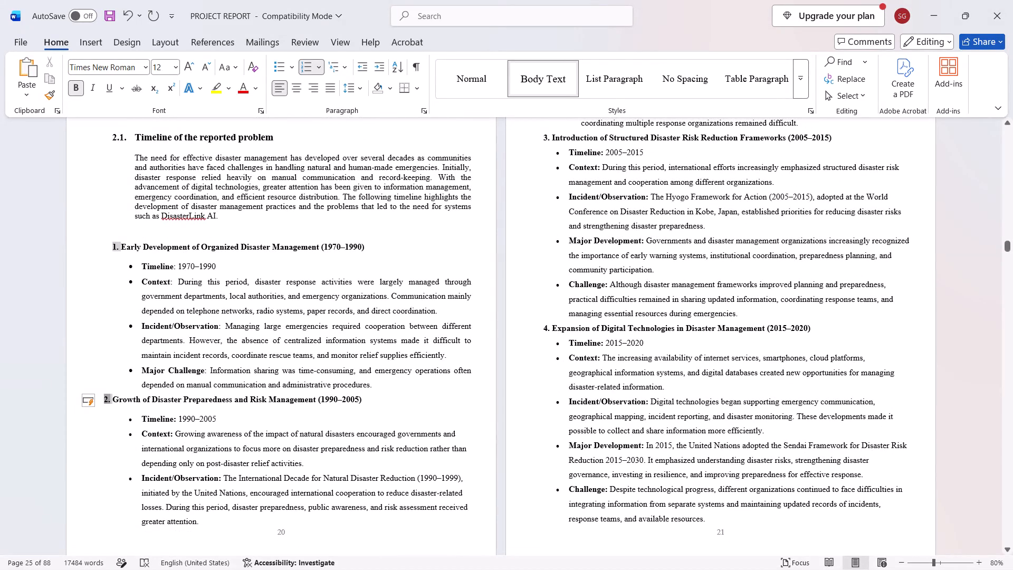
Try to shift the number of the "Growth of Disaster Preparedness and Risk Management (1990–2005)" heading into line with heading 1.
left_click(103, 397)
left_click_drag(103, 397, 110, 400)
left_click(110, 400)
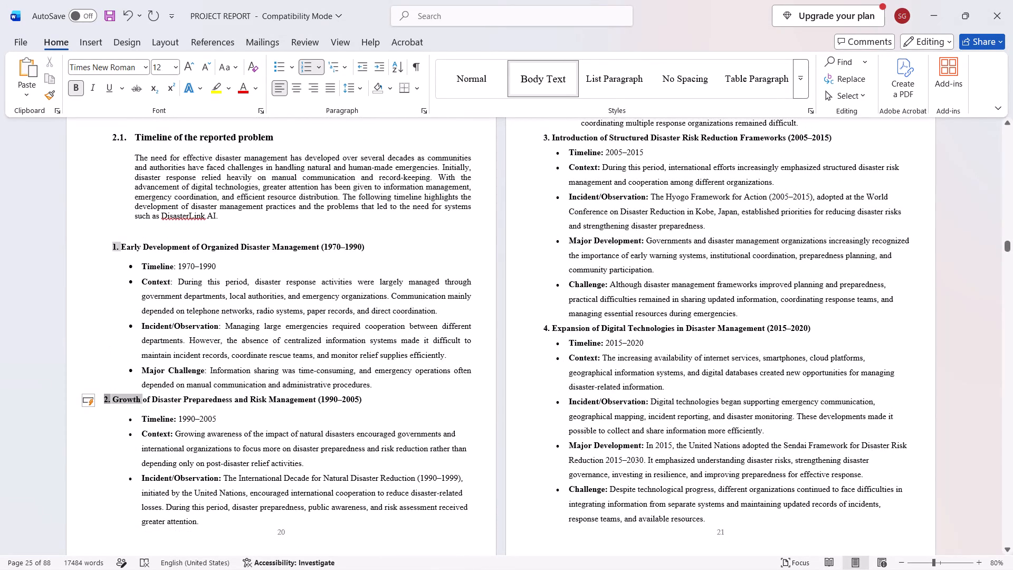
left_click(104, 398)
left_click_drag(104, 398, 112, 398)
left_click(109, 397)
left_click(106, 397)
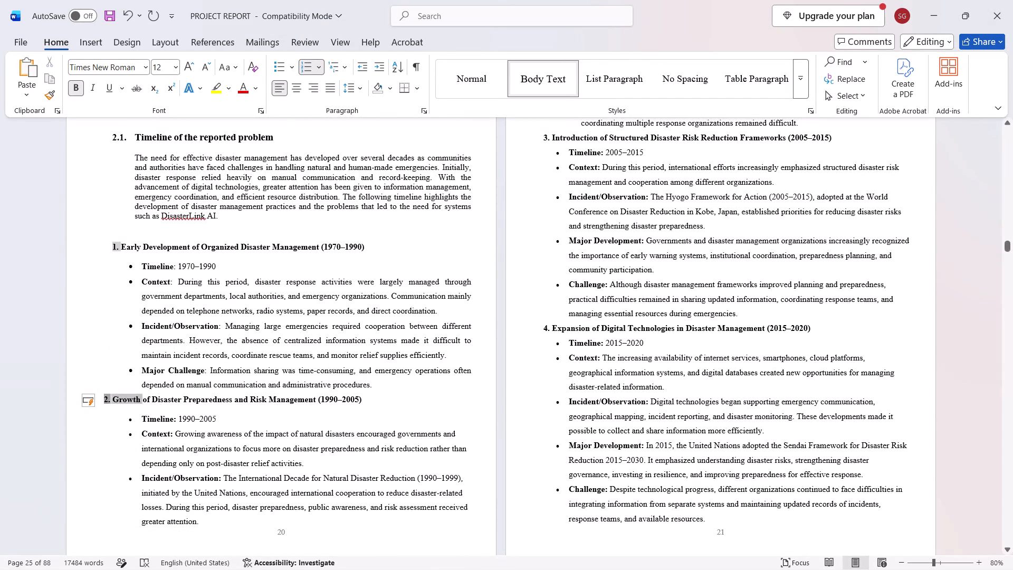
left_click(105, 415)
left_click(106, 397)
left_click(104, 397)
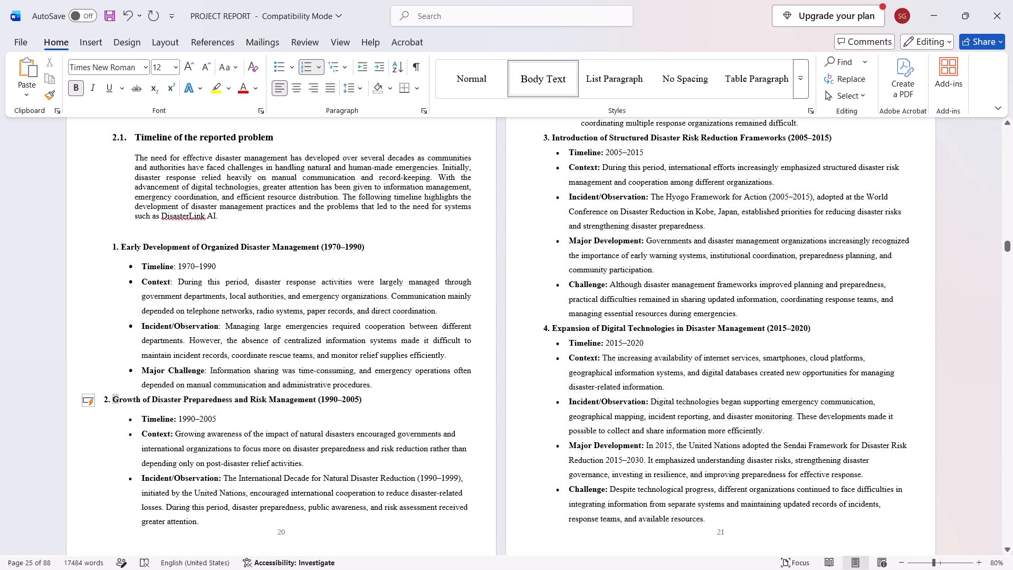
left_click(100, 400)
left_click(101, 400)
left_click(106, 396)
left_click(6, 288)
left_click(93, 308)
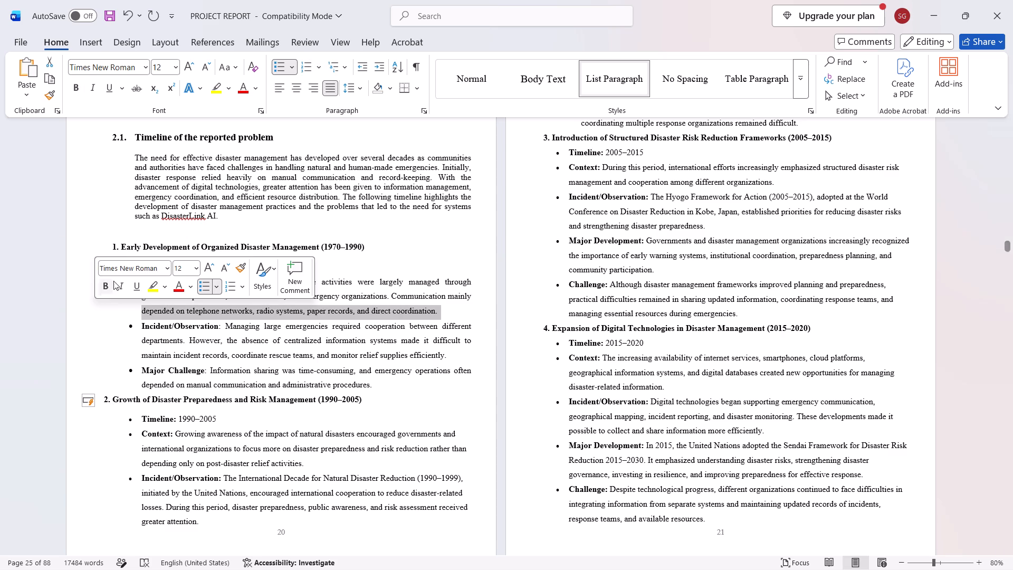
Indent the numbered "Growth of Disaster Preparedness and Risk Management (1990–2005)" heading so its number lines up with heading 1's.
left_click(115, 247)
left_click_drag(115, 247, 116, 252)
double_click(103, 402)
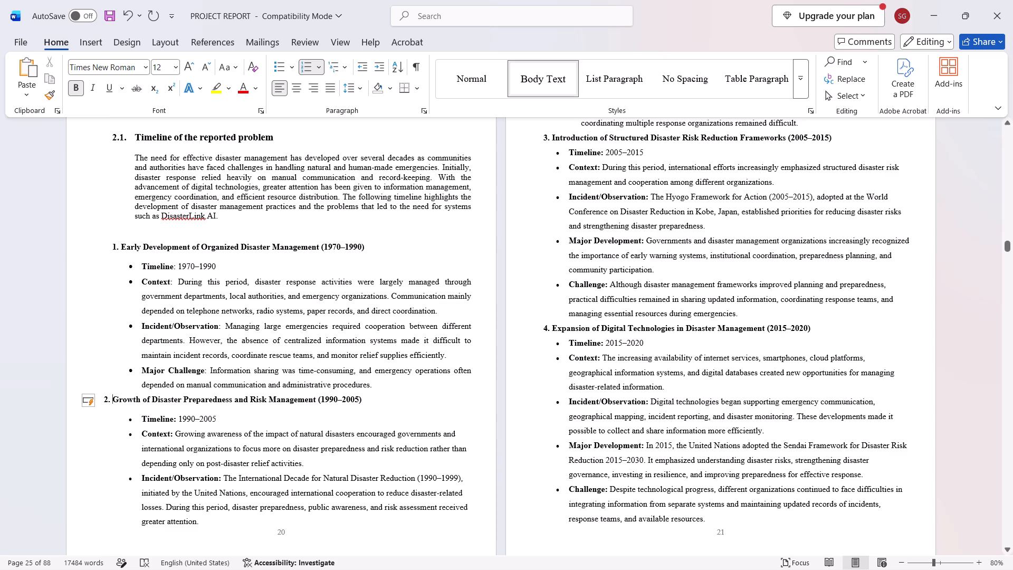
left_click(106, 400)
left_click(103, 398)
left_click(103, 398)
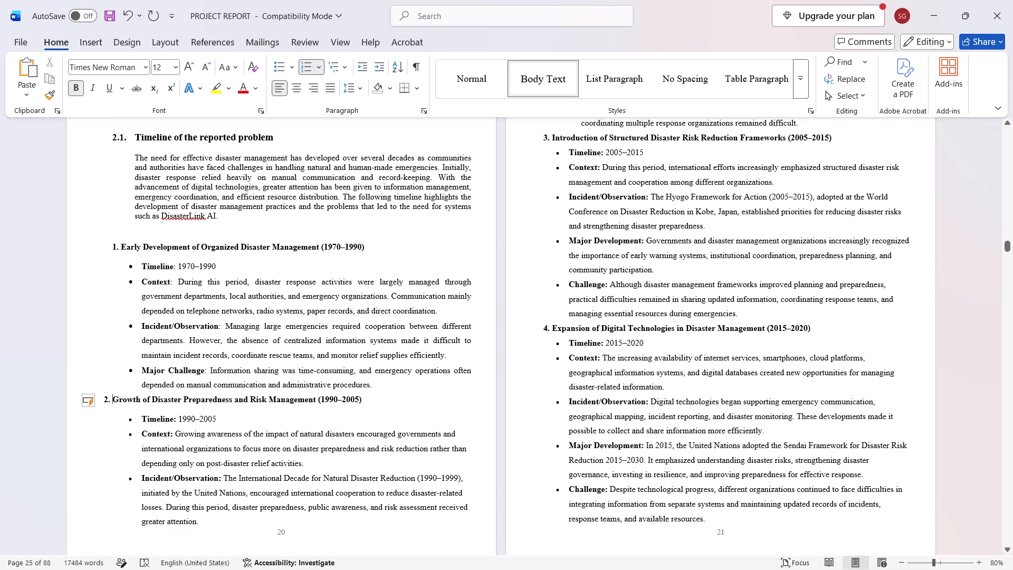
double_click(103, 398)
left_click(107, 398)
left_click(104, 402)
left_click_drag(104, 402, 114, 402)
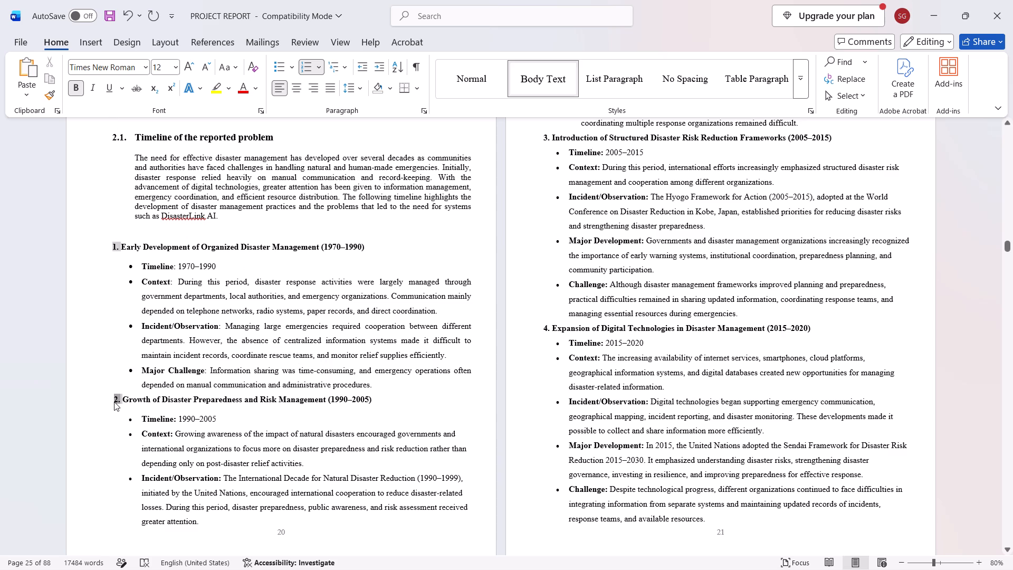
left_click(116, 416)
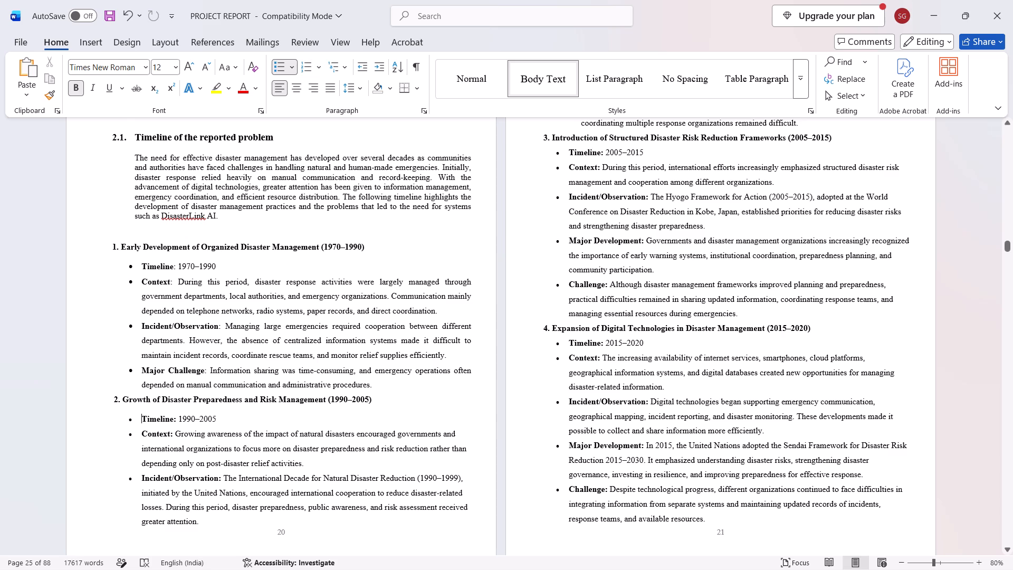
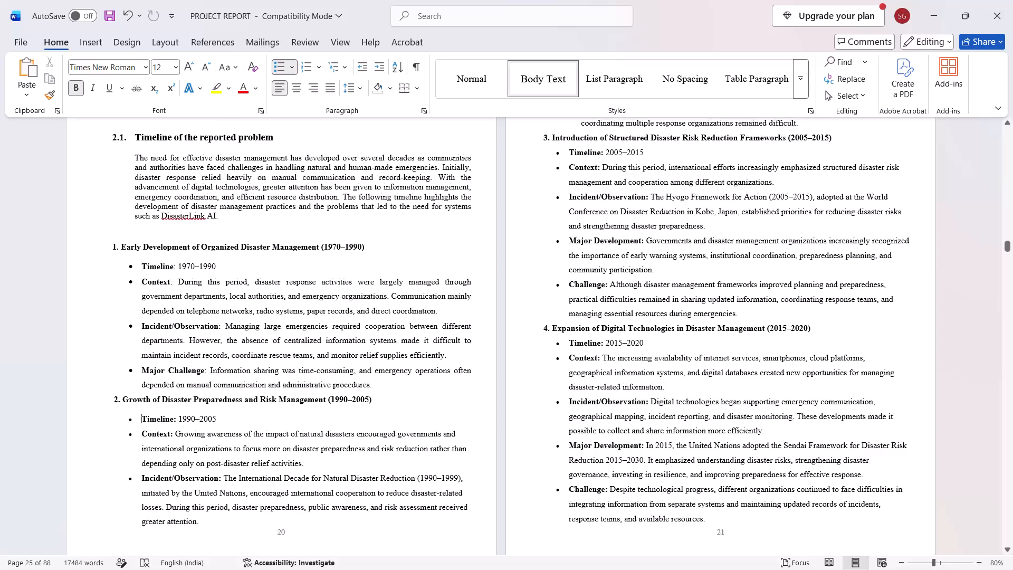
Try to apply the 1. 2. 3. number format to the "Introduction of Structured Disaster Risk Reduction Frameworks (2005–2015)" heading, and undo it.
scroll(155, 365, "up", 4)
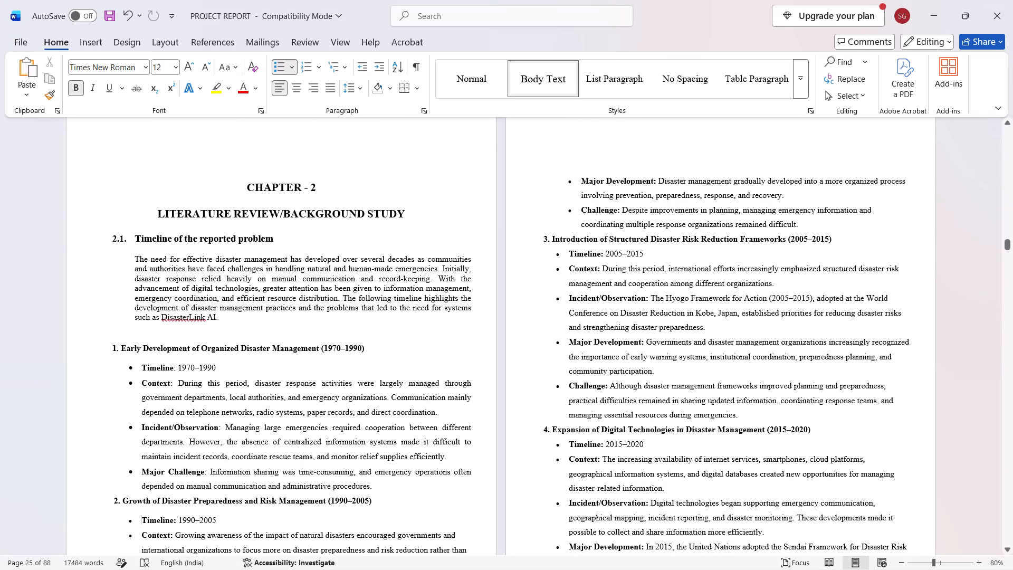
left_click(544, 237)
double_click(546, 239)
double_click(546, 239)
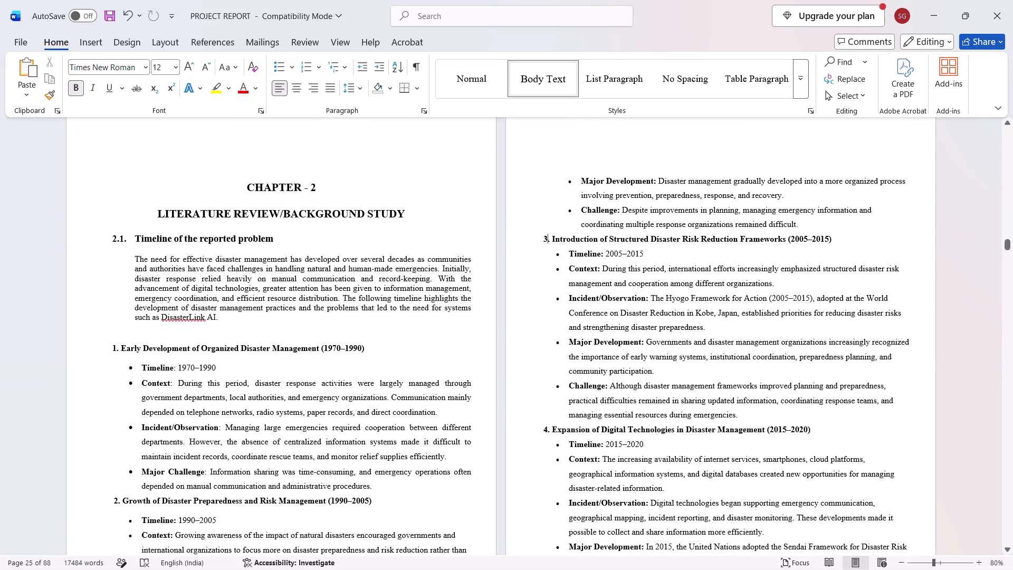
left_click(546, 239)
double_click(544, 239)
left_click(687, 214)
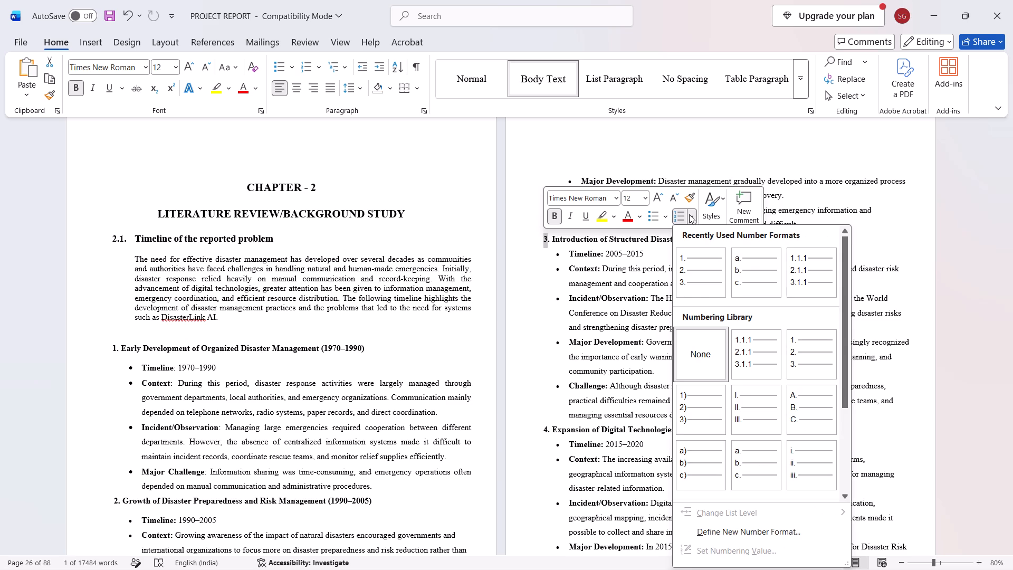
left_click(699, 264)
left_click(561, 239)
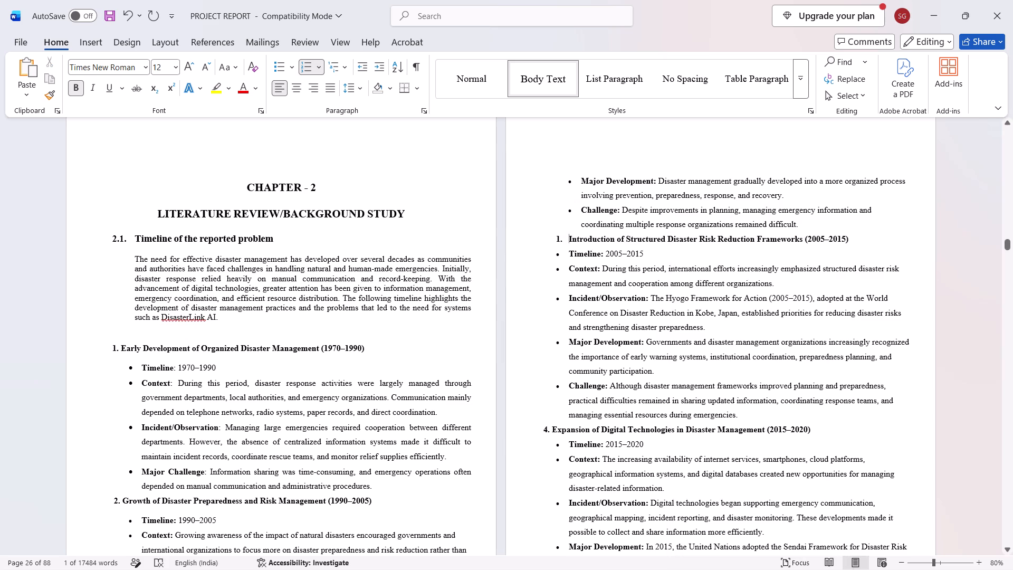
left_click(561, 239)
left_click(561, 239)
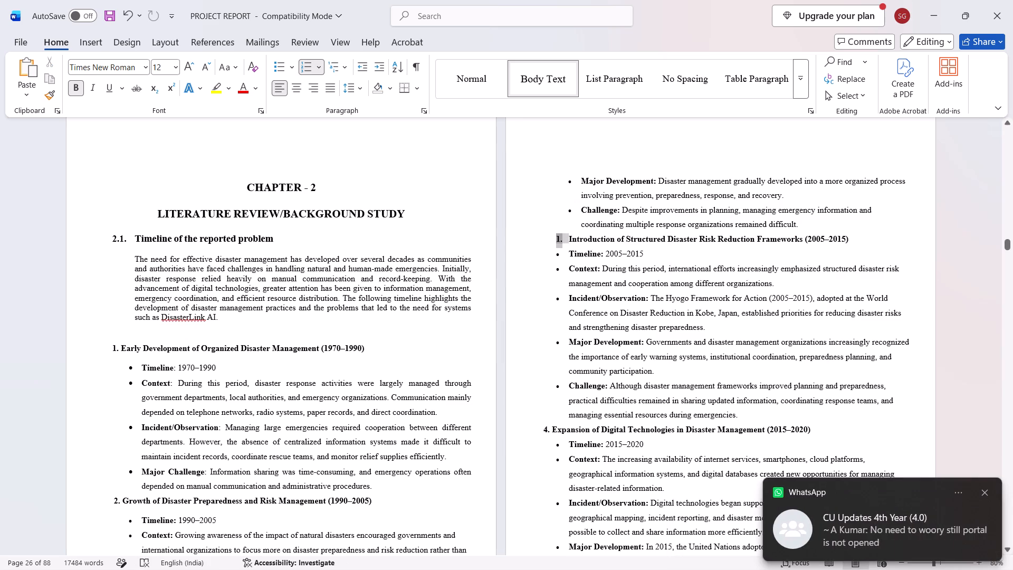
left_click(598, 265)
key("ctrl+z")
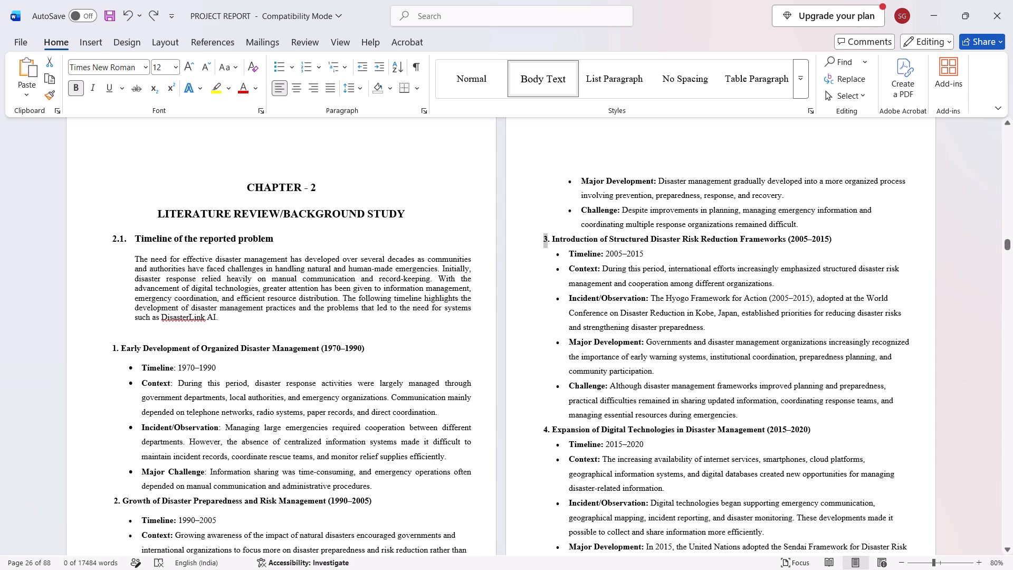
Insert a blank, unbulleted line above the 2005–2015 heading 3 and another above the 1990–2005 heading 2.
left_click(833, 226)
key("Return")
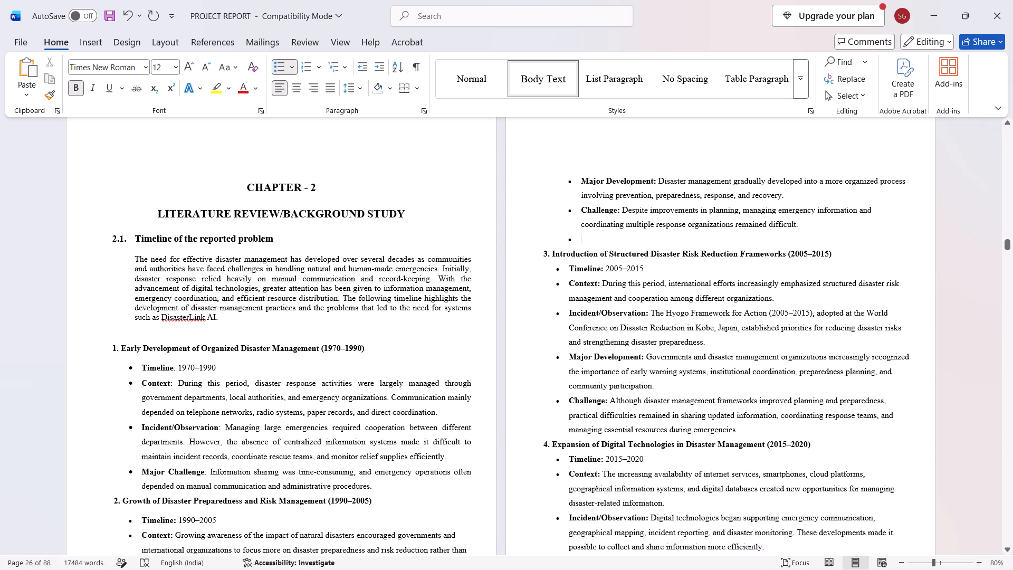
key("BackSpace")
scroll(565, 264, "down", 4)
left_click(388, 384)
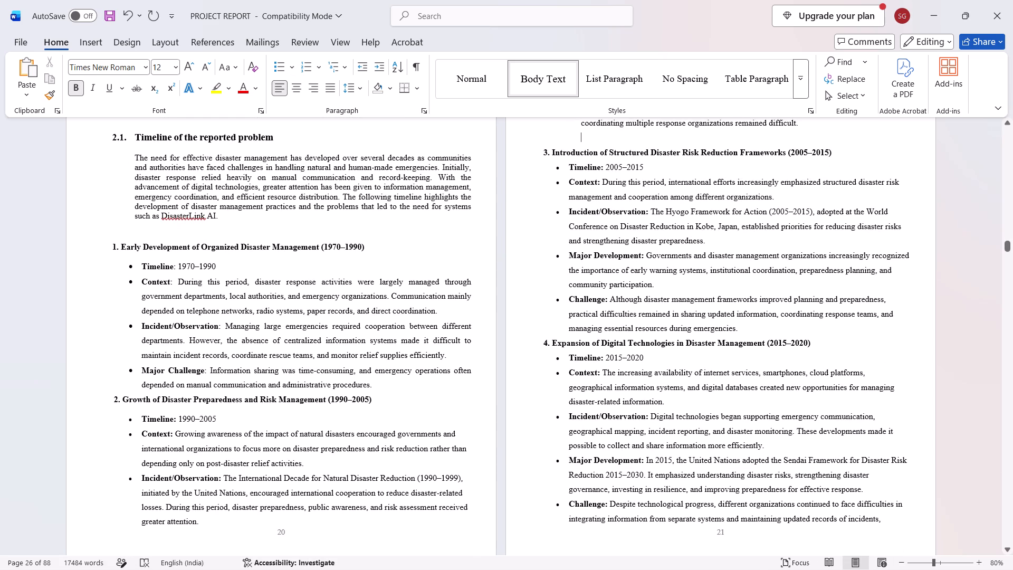
key("Return")
key("BackSpace")
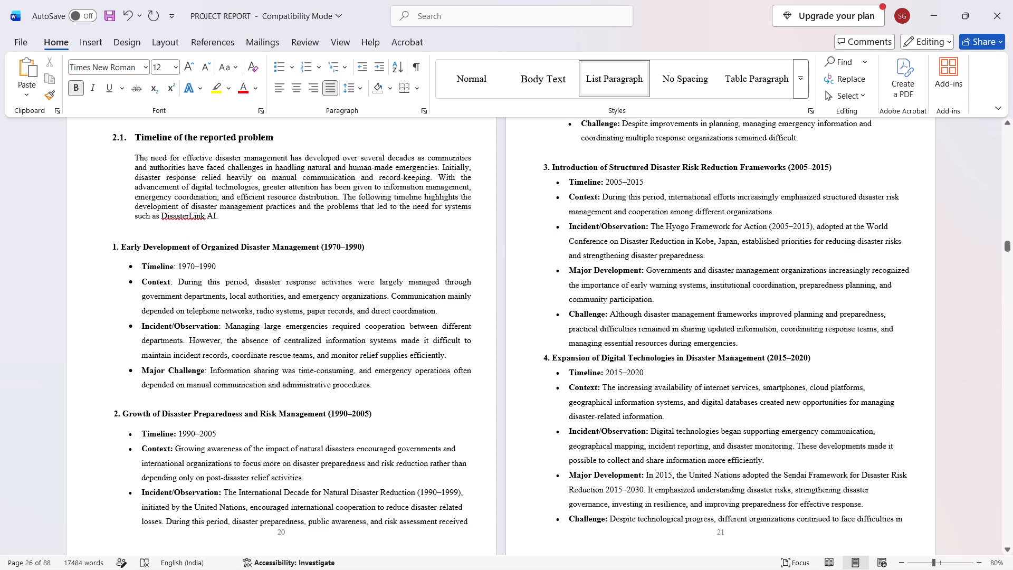
Insert a blank, unbulleted line above the 2015–2020 heading 4 and another above the 2020–Present heading 5.
scroll(562, 329, "down", 1)
left_click(789, 321)
key("Return")
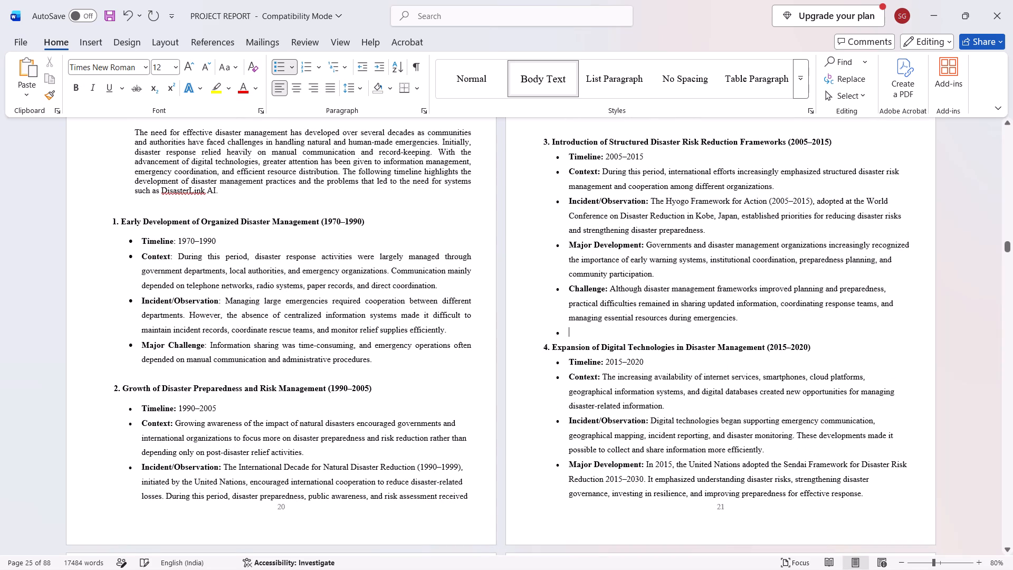
key("BackSpace")
scroll(756, 325, "down", 4)
scroll(681, 369, "down", 1)
scroll(670, 375, "up", 1)
scroll(665, 378, "down", 5)
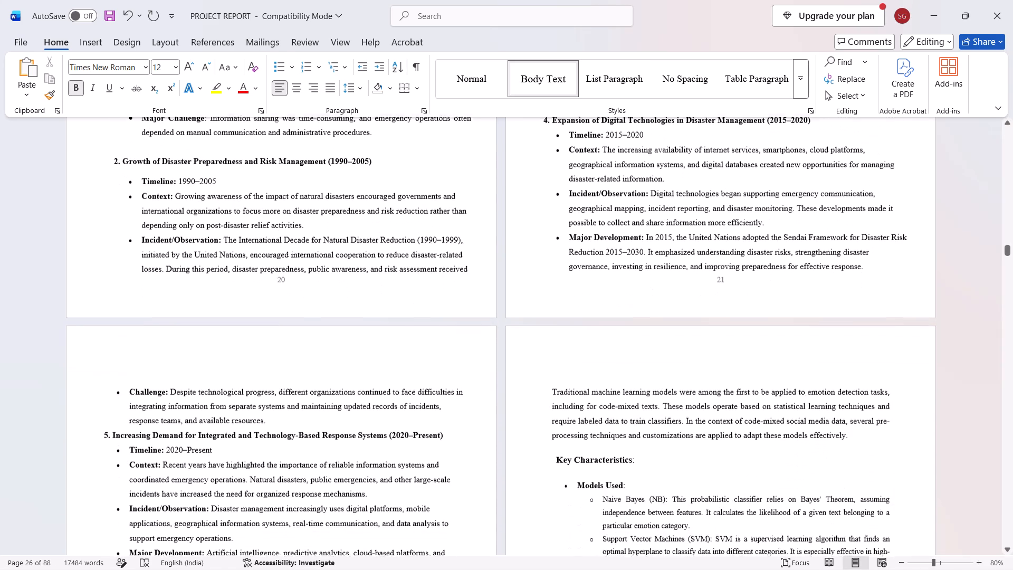
left_click(296, 418)
key("Return")
key("BackSpace")
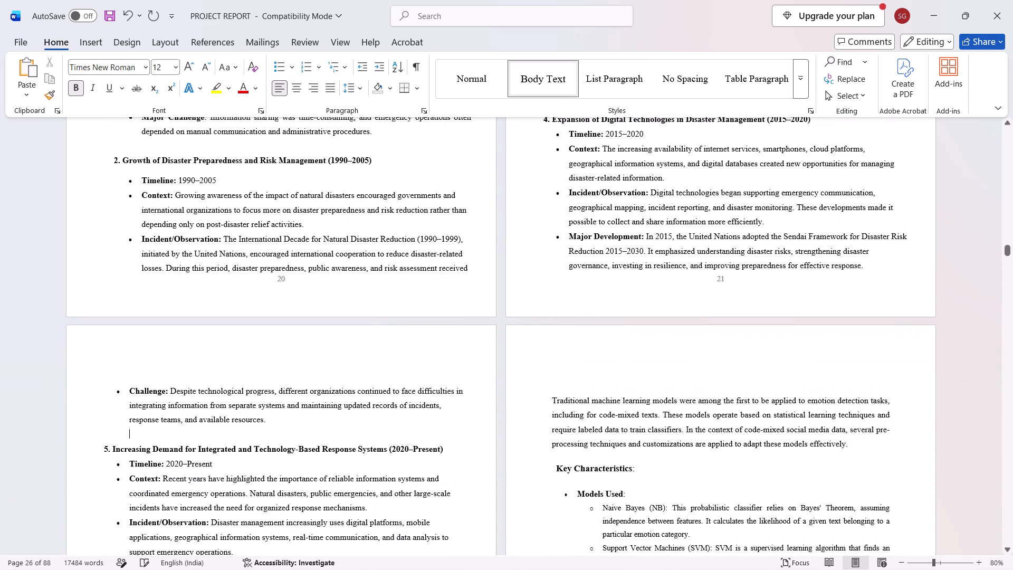
Switch to the report PDF in Acrobat and examine how its timeline section is laid out.
scroll(295, 423, "down", 2)
scroll(291, 424, "up", 1)
scroll(291, 424, "down", 1)
scroll(393, 569, "down", 1)
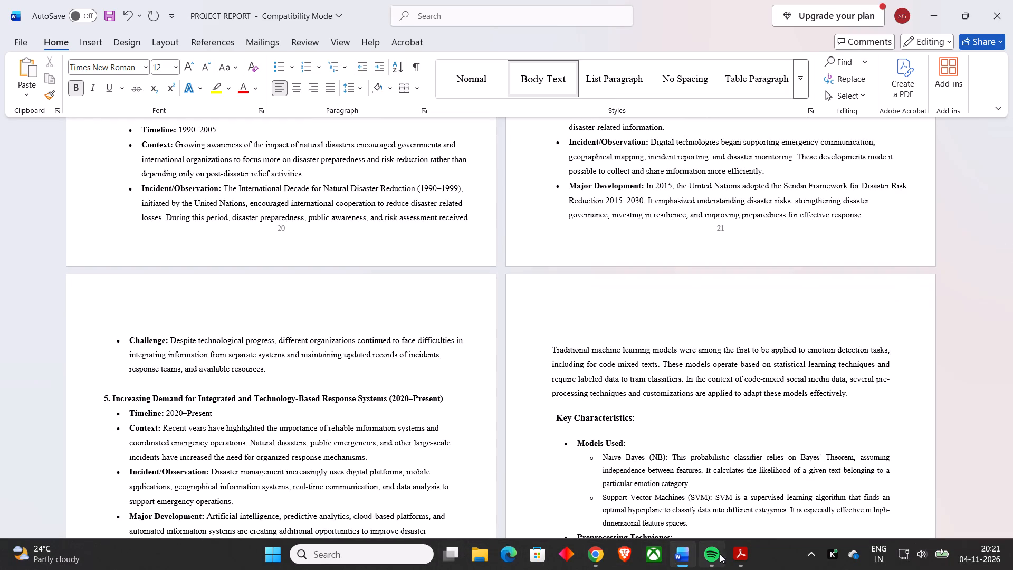
left_click(739, 550)
scroll(467, 308, "down", 10)
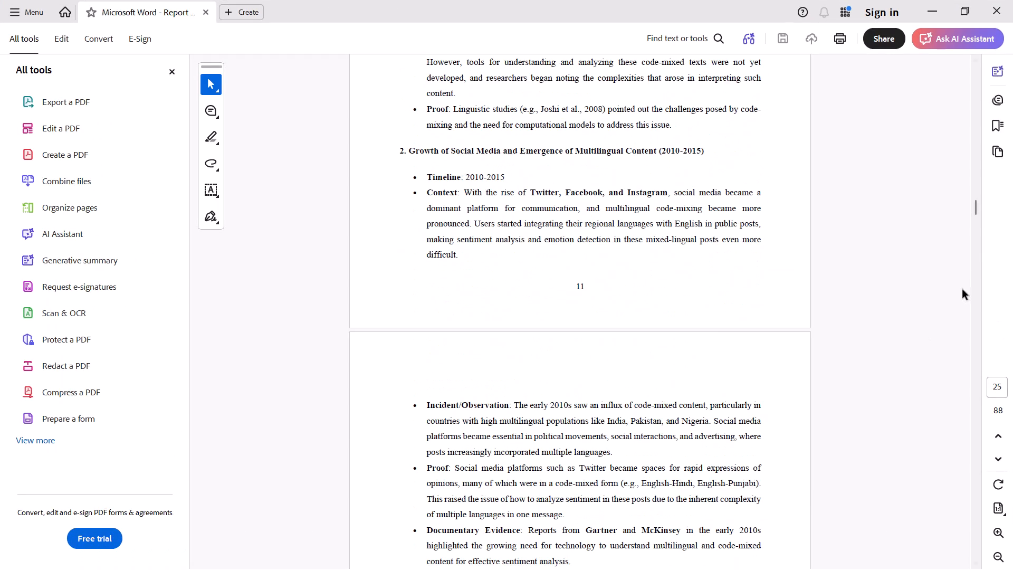
Examine Chapter 2 of the original report PDF, from the bibliometric analysis back to section 2.1, for its heading and bullet layout.
triple_click(976, 256)
double_click(976, 256)
left_click(976, 256)
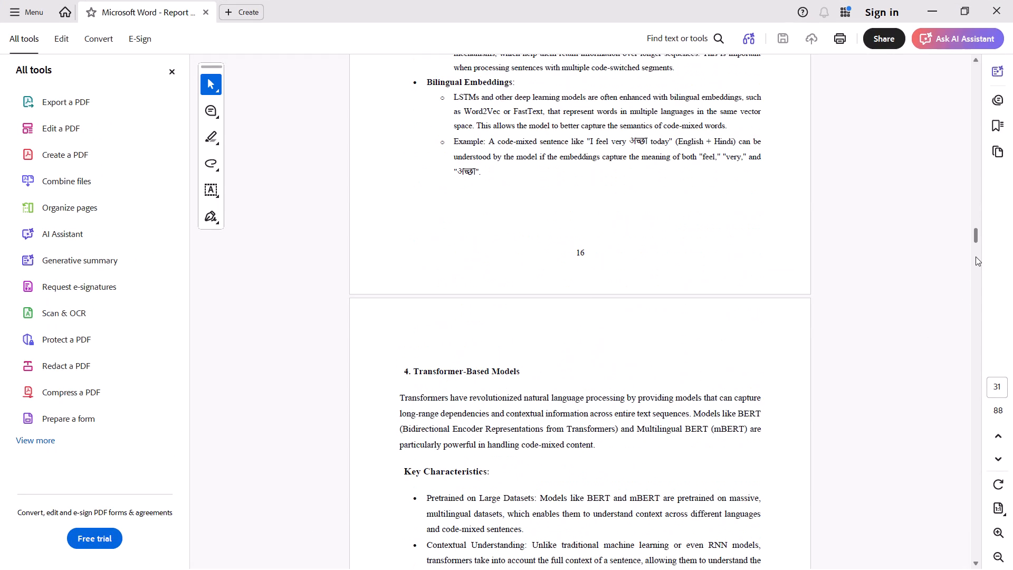
left_click(976, 256)
left_click_drag(976, 256, 973, 271)
scroll(770, 293, "down", 1)
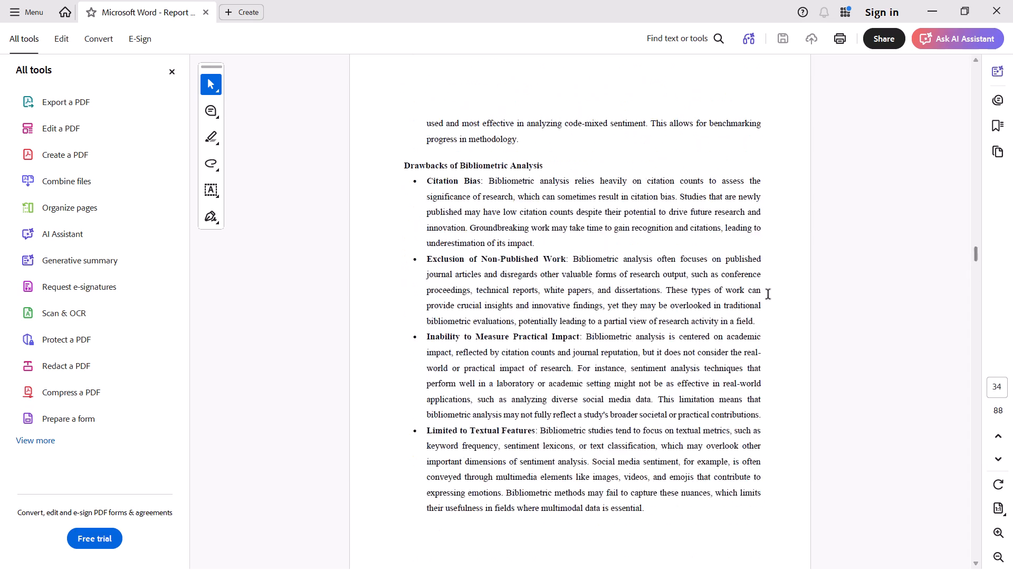
scroll(768, 295, "down", 6)
scroll(760, 297, "up", 1)
scroll(760, 297, "down", 2)
scroll(759, 297, "up", 1)
scroll(759, 297, "down", 11)
scroll(743, 293, "up", 9)
middle_click_drag(738, 307, 736, 314)
middle_click_drag(872, 369, 863, 261)
scroll(872, 369, "up", 1)
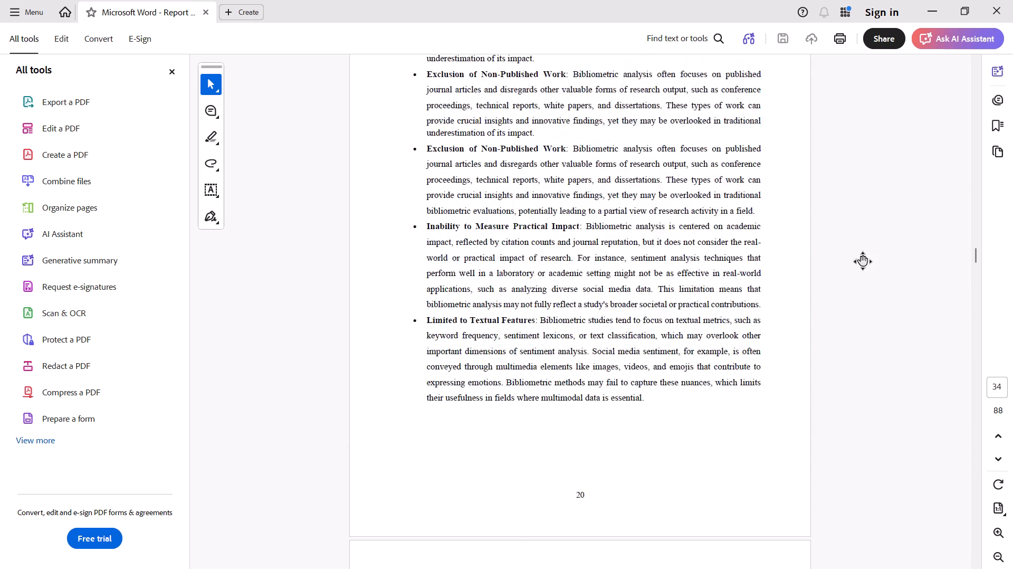
middle_click_drag(863, 261, 858, 208)
scroll(810, 234, "up", 4)
scroll(810, 234, "down", 1)
scroll(810, 234, "up", 5)
scroll(808, 234, "down", 1)
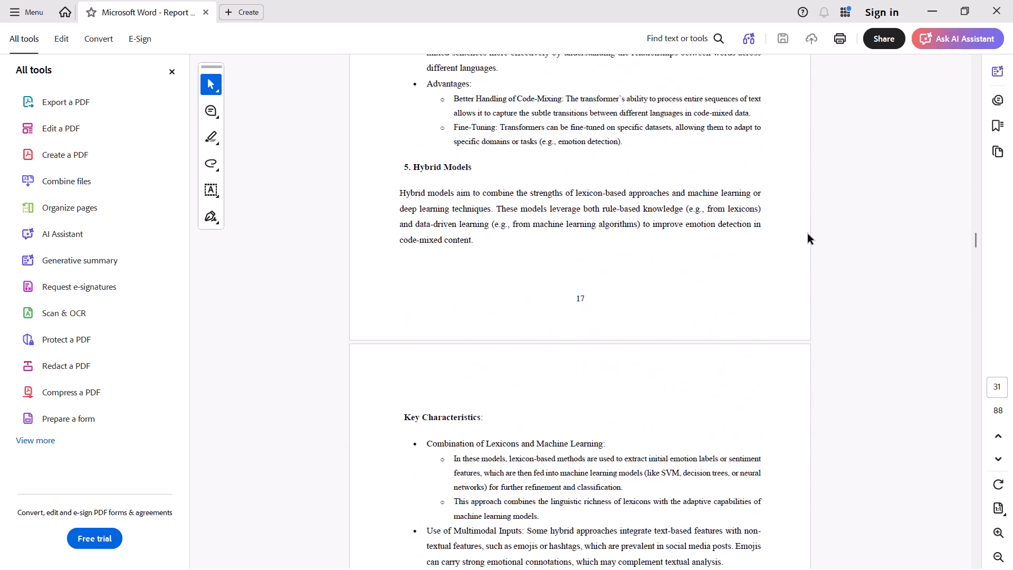
scroll(807, 234, "up", 19)
scroll(805, 234, "down", 1)
scroll(805, 234, "up", 4)
scroll(805, 234, "down", 1)
scroll(805, 234, "up", 4)
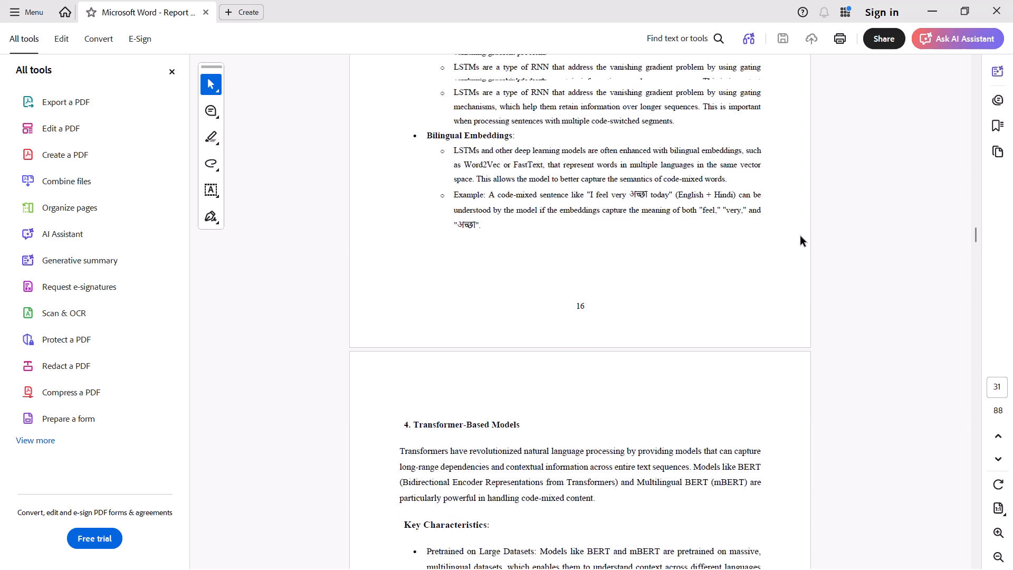
scroll(800, 236, "up", 6)
scroll(799, 237, "down", 1)
scroll(799, 237, "up", 2)
scroll(799, 237, "down", 1)
scroll(799, 237, "up", 6)
scroll(793, 238, "down", 1)
scroll(793, 238, "up", 4)
scroll(793, 238, "down", 1)
scroll(793, 238, "up", 8)
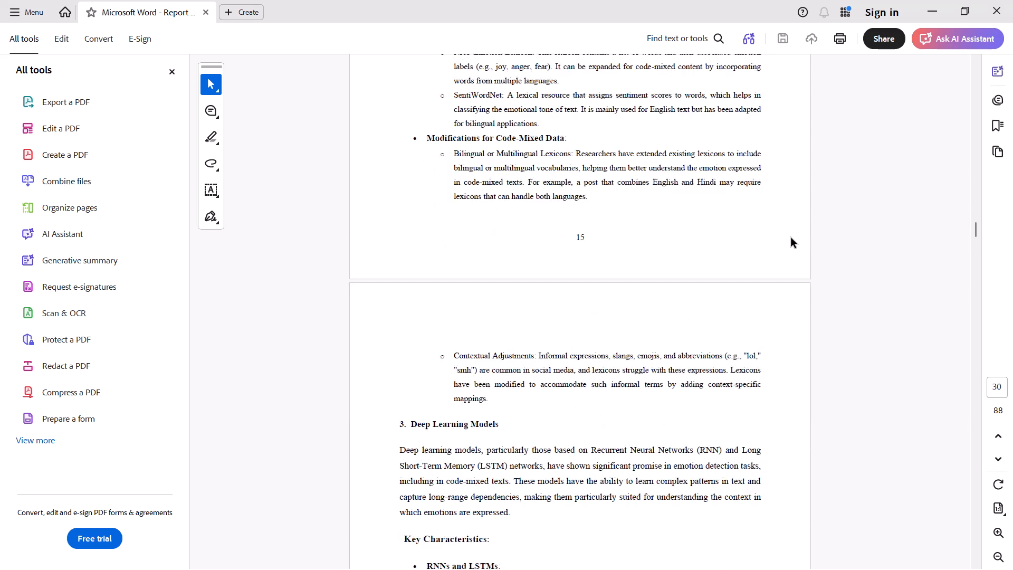
scroll(791, 238, "up", 8)
scroll(789, 237, "down", 1)
scroll(789, 237, "up", 20)
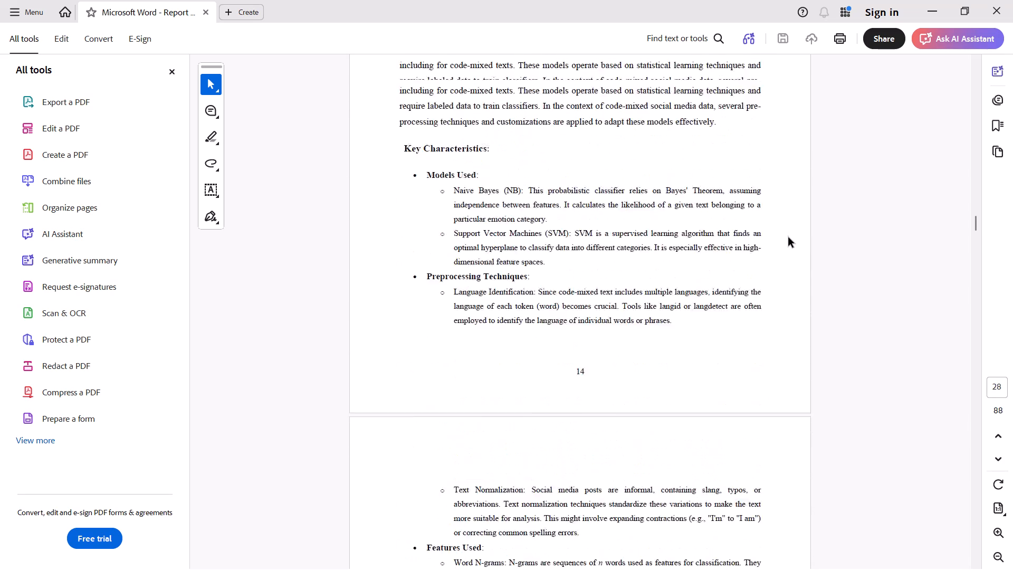
scroll(788, 237, "up", 18)
scroll(785, 237, "down", 1)
scroll(785, 237, "up", 10)
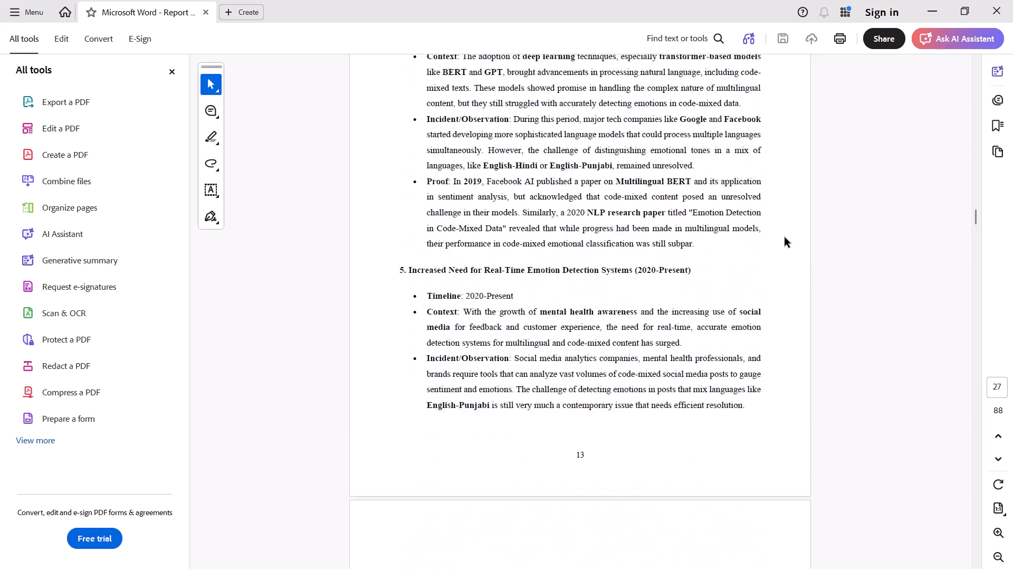
scroll(785, 237, "up", 9)
scroll(785, 238, "down", 1)
scroll(785, 238, "up", 7)
scroll(785, 237, "down", 1)
scroll(785, 237, "up", 1)
scroll(785, 237, "down", 1)
scroll(785, 237, "up", 8)
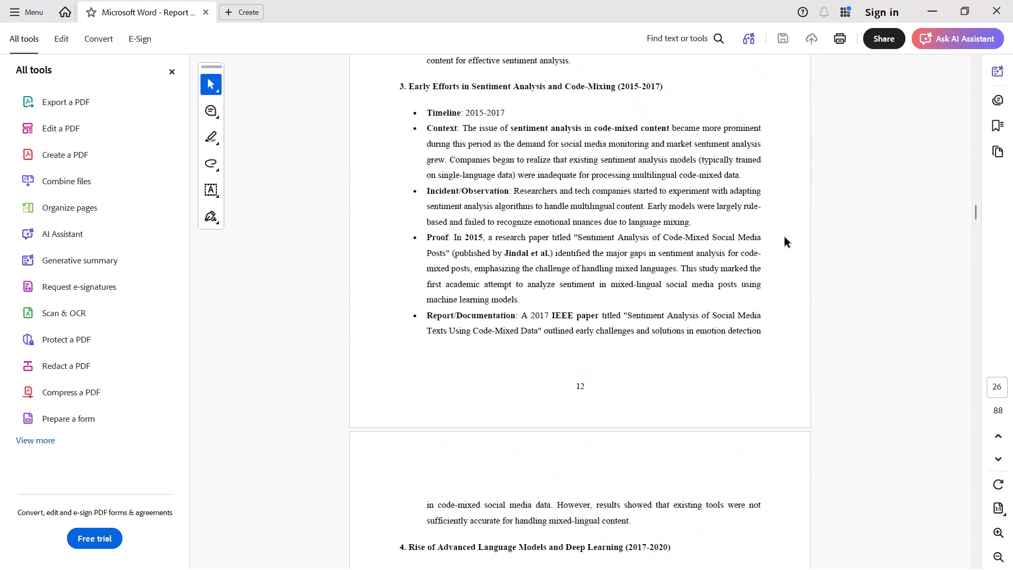
scroll(785, 237, "up", 15)
scroll(792, 237, "up", 12)
scroll(791, 237, "down", 1)
scroll(791, 237, "up", 4)
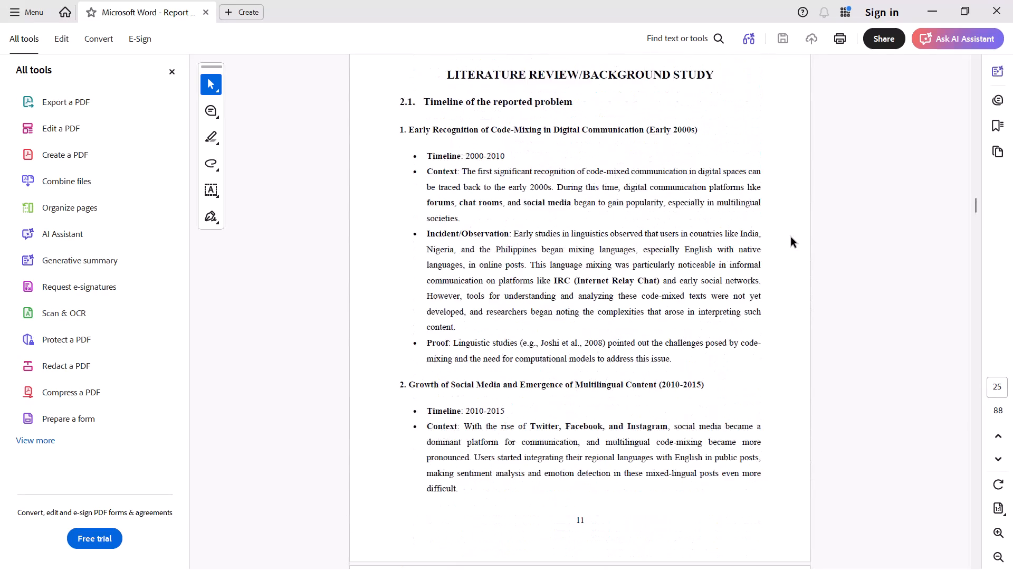
scroll(791, 237, "up", 2)
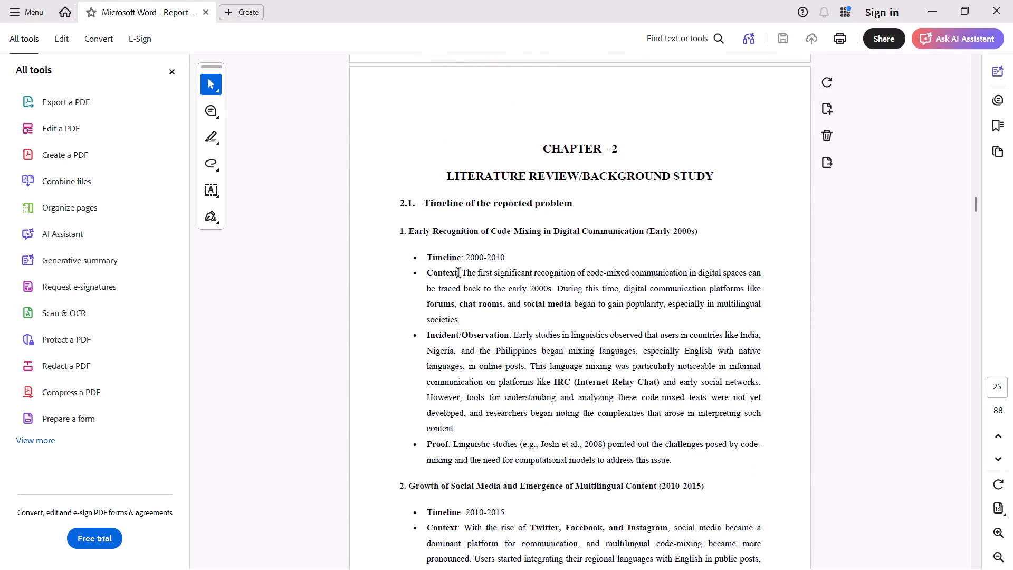
In the Word report, indent the bullets under heading 4 (2015–2020) to match the bullet indent of the 1990–2005 section.
key("alt+Tab")
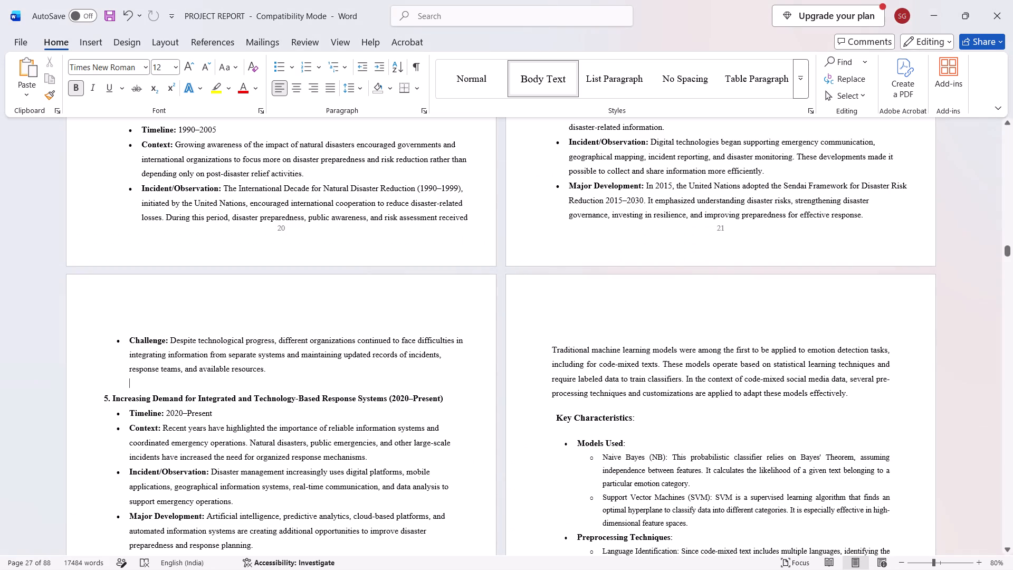
double_click(115, 340)
double_click(117, 340)
left_click_drag(117, 340, 119, 340)
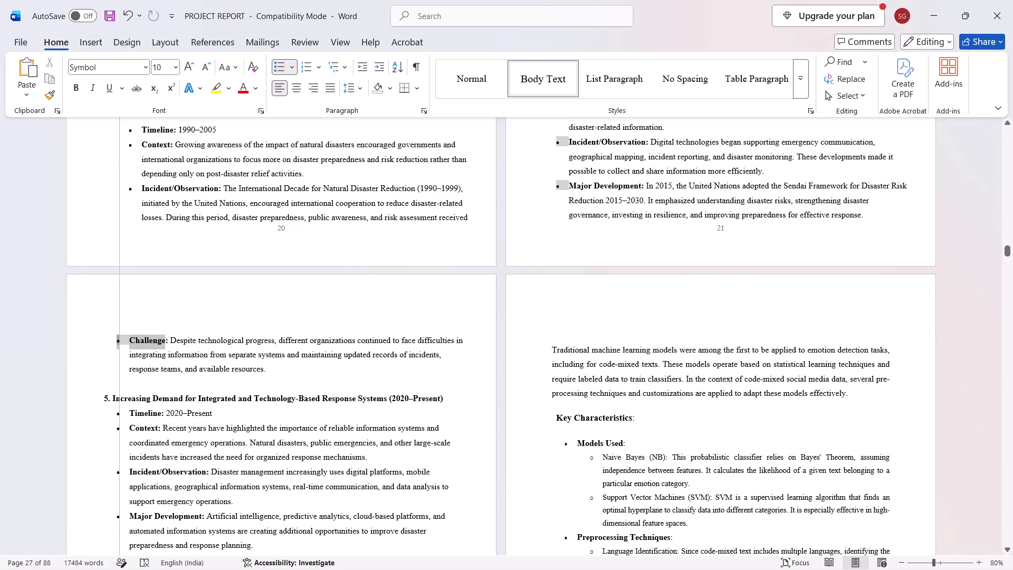
left_click_drag(119, 340, 129, 341)
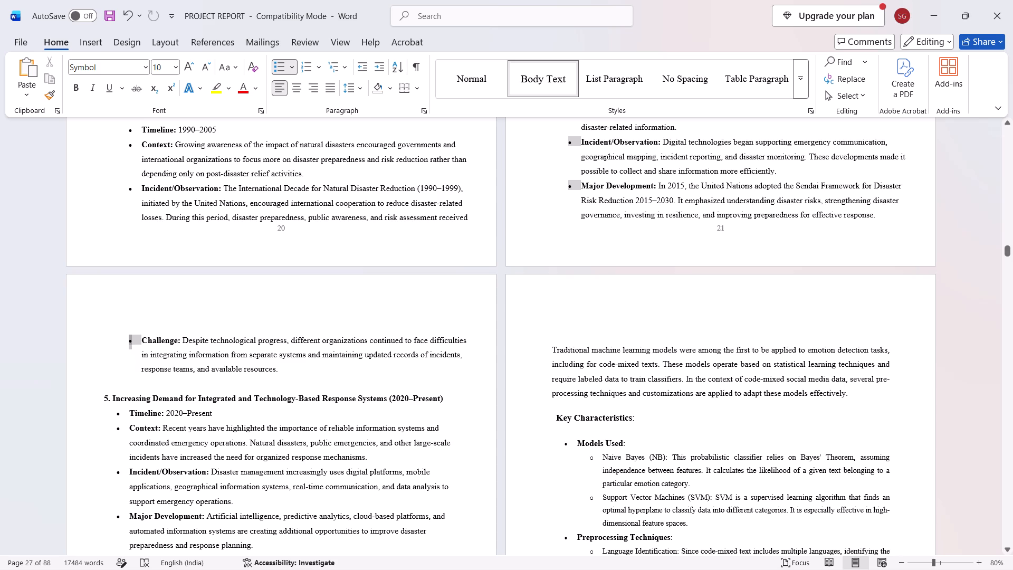
Indent the bullets under heading 3, the 2005–2015 risk reduction frameworks, to line up with the bullets under heading 4.
scroll(456, 269, "up", 8)
left_click(556, 213)
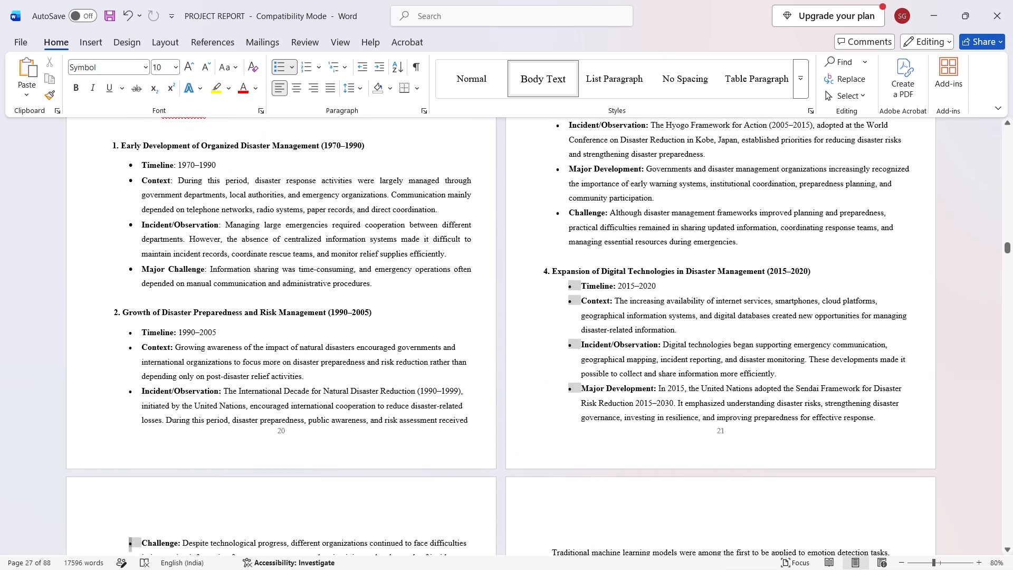
double_click(556, 213)
left_click(556, 213)
left_click(557, 213)
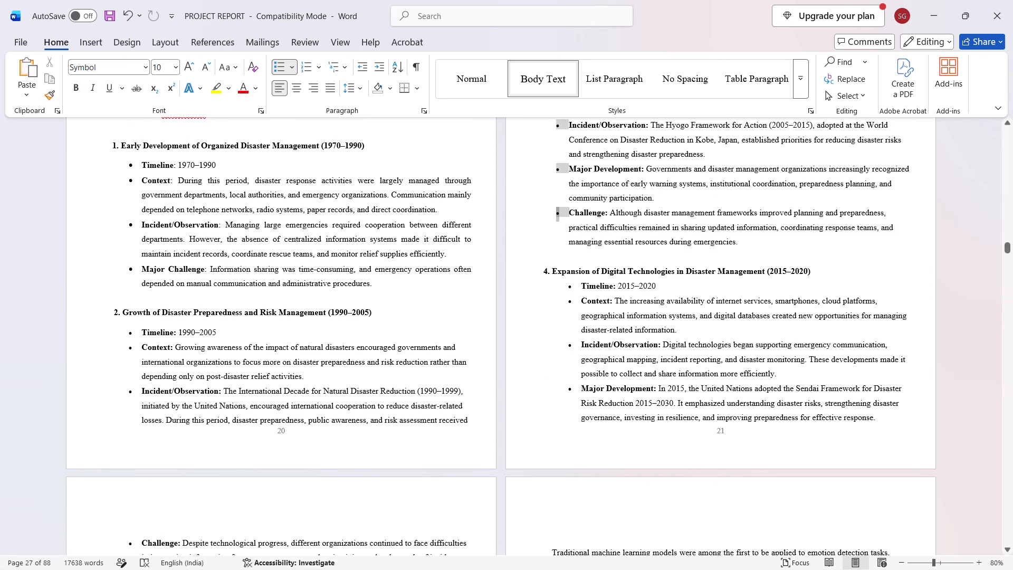
left_click(557, 213)
left_click_drag(557, 213, 570, 214)
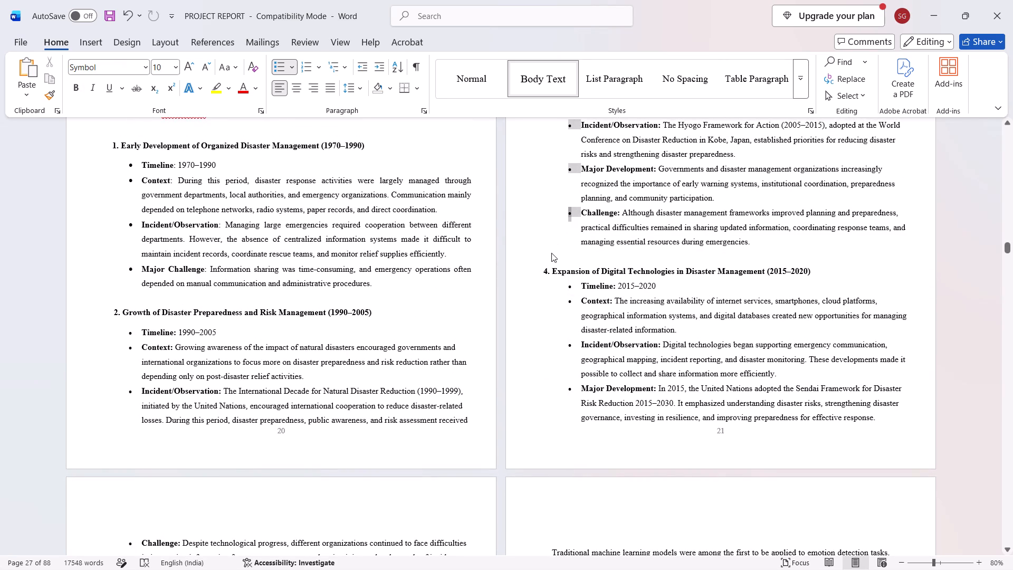
Indent the bullets under heading 5 (2020–Present) to line up with the bullets of the preceding timeline sections.
scroll(550, 253, "up", 11)
scroll(554, 246, "down", 8)
scroll(538, 252, "up", 1)
scroll(533, 252, "down", 2)
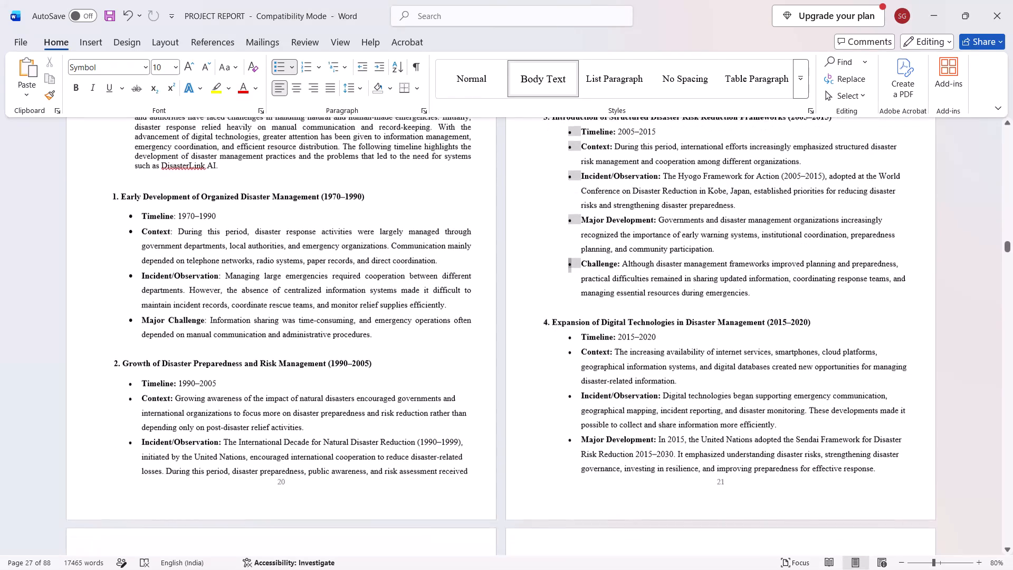
scroll(517, 244, "down", 1)
scroll(491, 248, "up", 1)
scroll(483, 250, "down", 1)
scroll(476, 251, "up", 2)
scroll(464, 252, "down", 14)
scroll(178, 310, "up", 1)
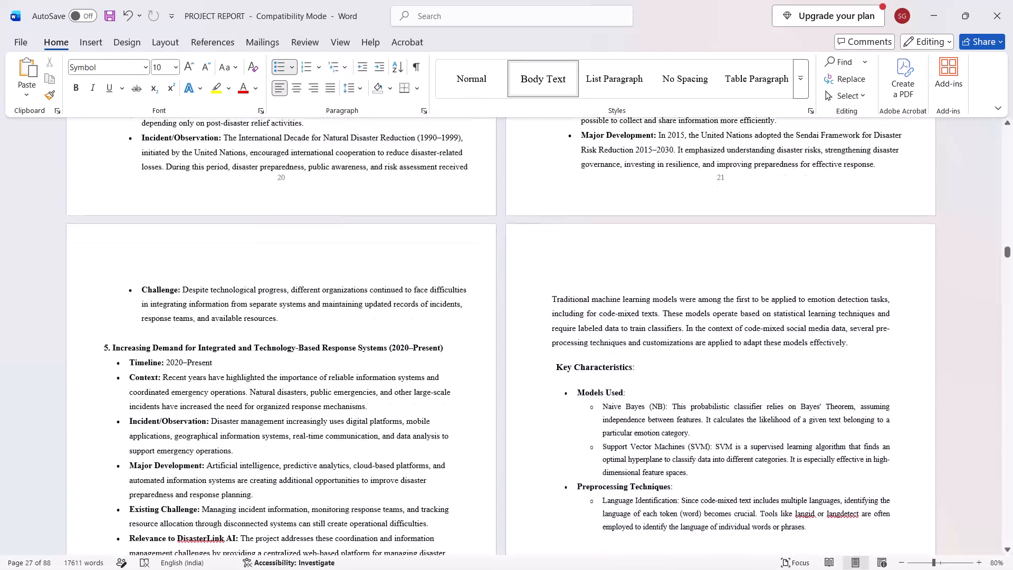
double_click(116, 362)
left_click_drag(117, 362, 130, 362)
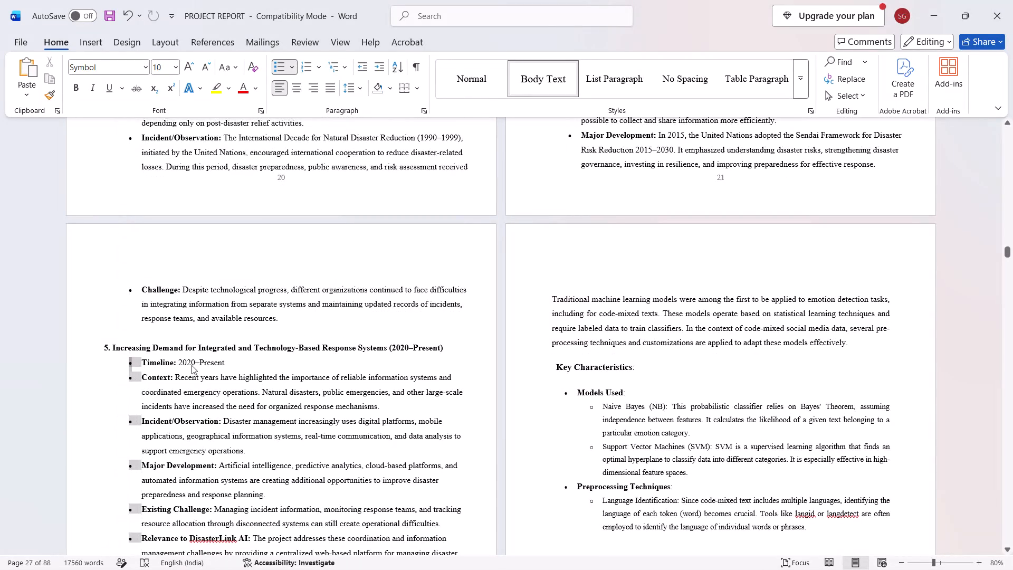
Review section 2.1 from the chapter title through heading 5 for consistent bullet and heading alignment.
scroll(192, 365, "down", 3)
scroll(192, 365, "up", 1)
scroll(192, 365, "down", 4)
left_click(169, 298)
scroll(219, 260, "up", 3)
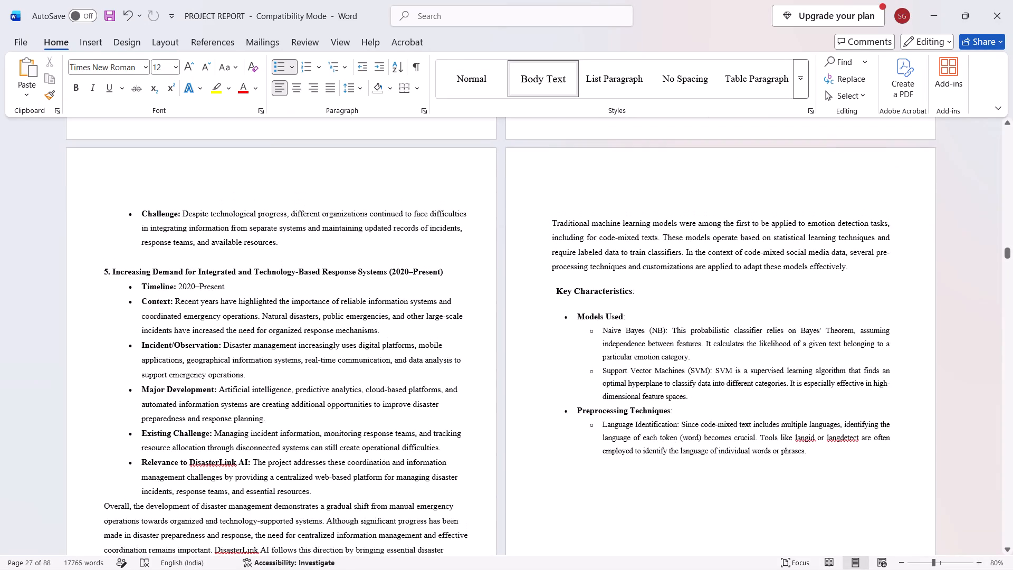
scroll(356, 302, "up", 6)
scroll(366, 301, "down", 1)
scroll(368, 301, "up", 5)
scroll(648, 286, "up", 12)
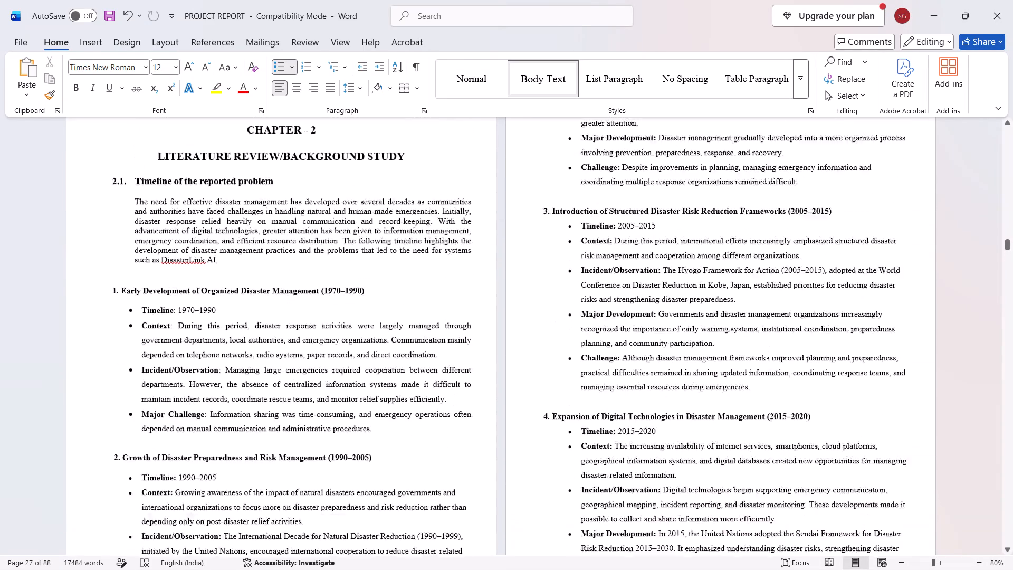
scroll(426, 299, "down", 6)
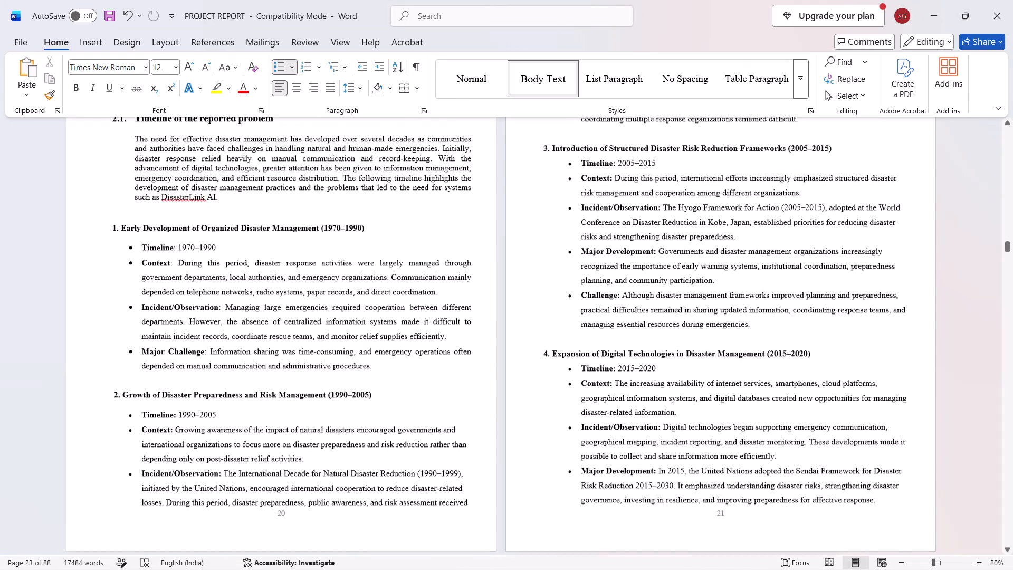
scroll(254, 374, "up", 1)
scroll(240, 384, "down", 2)
scroll(349, 409, "down", 12)
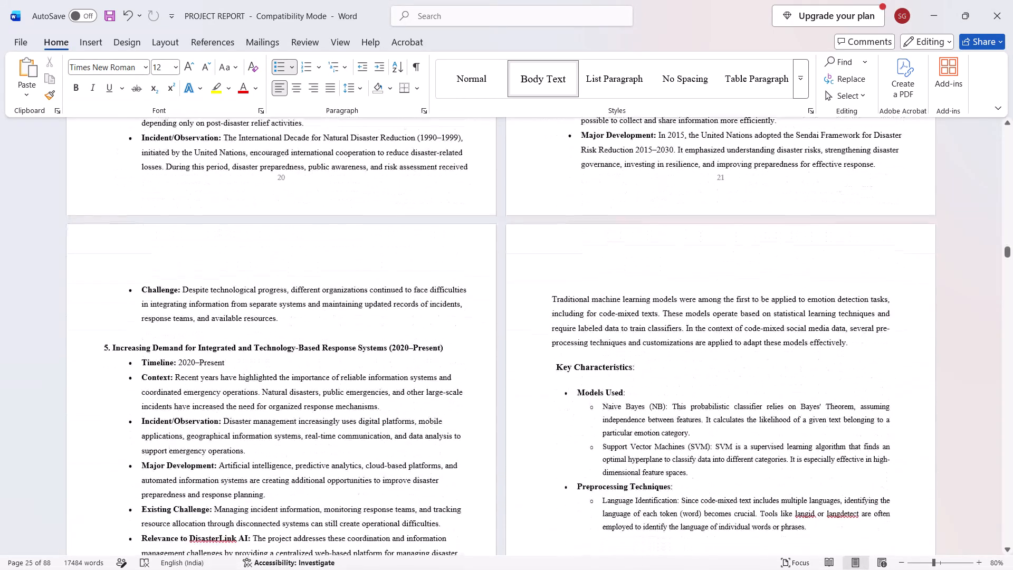
scroll(171, 394, "down", 8)
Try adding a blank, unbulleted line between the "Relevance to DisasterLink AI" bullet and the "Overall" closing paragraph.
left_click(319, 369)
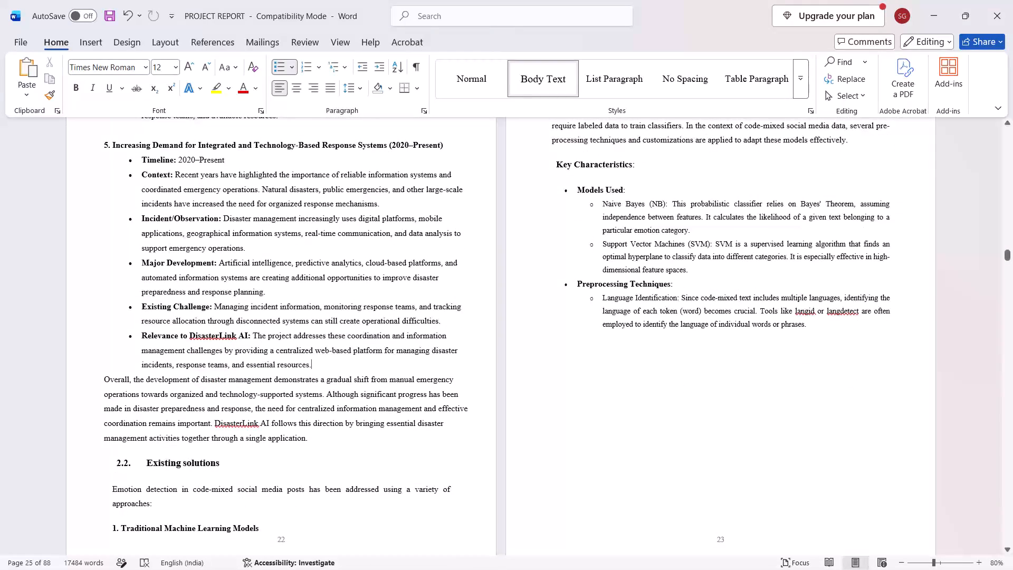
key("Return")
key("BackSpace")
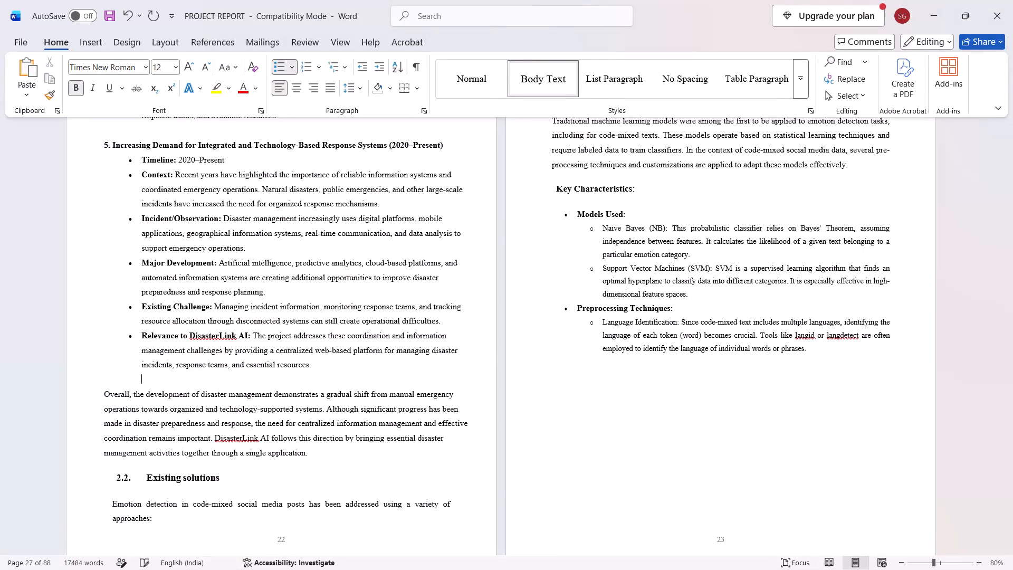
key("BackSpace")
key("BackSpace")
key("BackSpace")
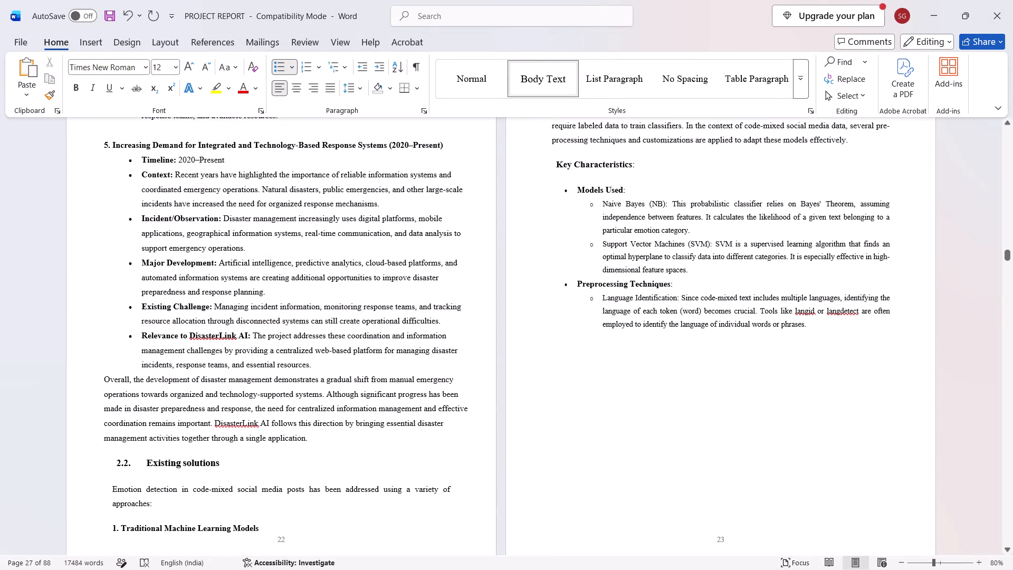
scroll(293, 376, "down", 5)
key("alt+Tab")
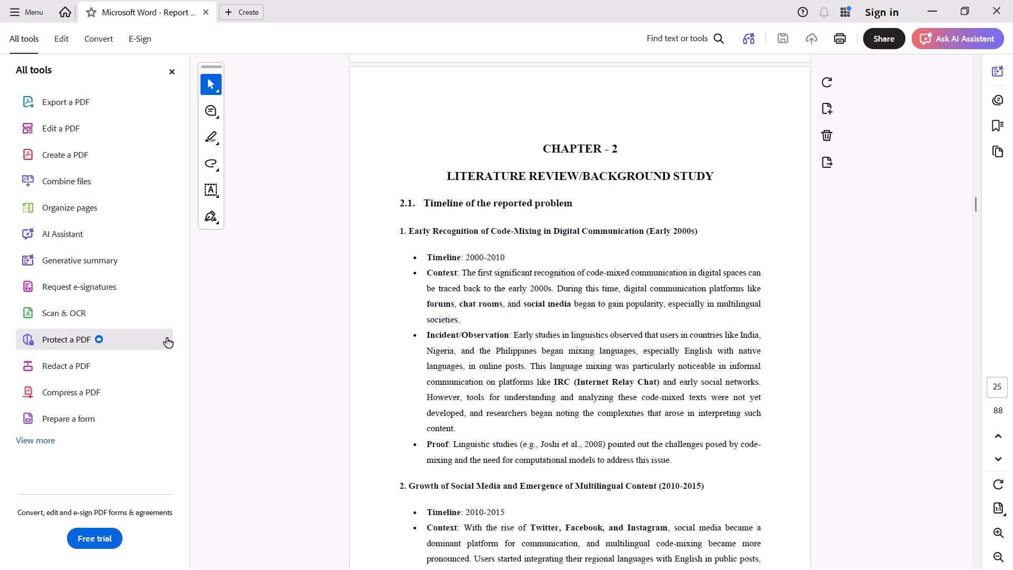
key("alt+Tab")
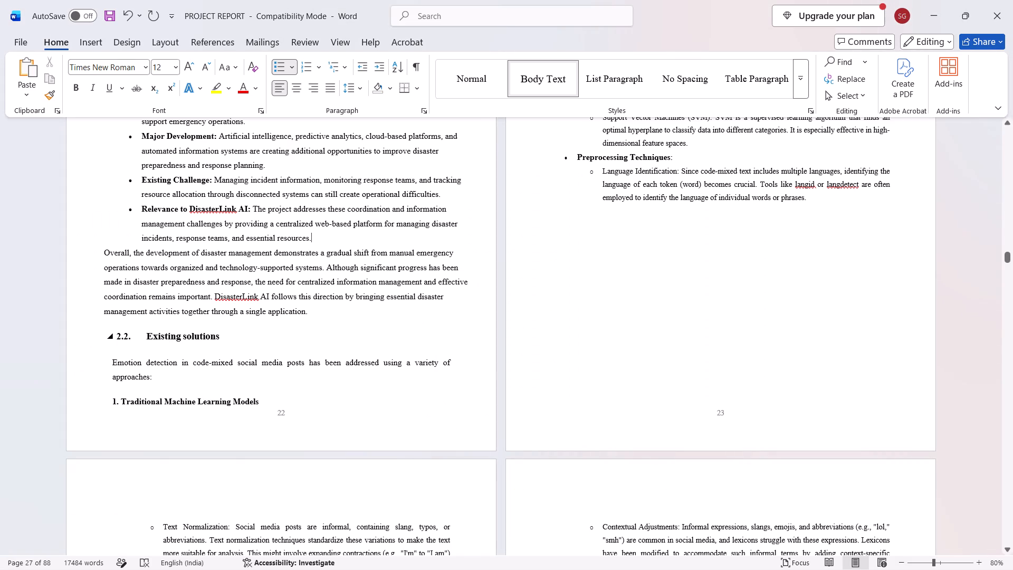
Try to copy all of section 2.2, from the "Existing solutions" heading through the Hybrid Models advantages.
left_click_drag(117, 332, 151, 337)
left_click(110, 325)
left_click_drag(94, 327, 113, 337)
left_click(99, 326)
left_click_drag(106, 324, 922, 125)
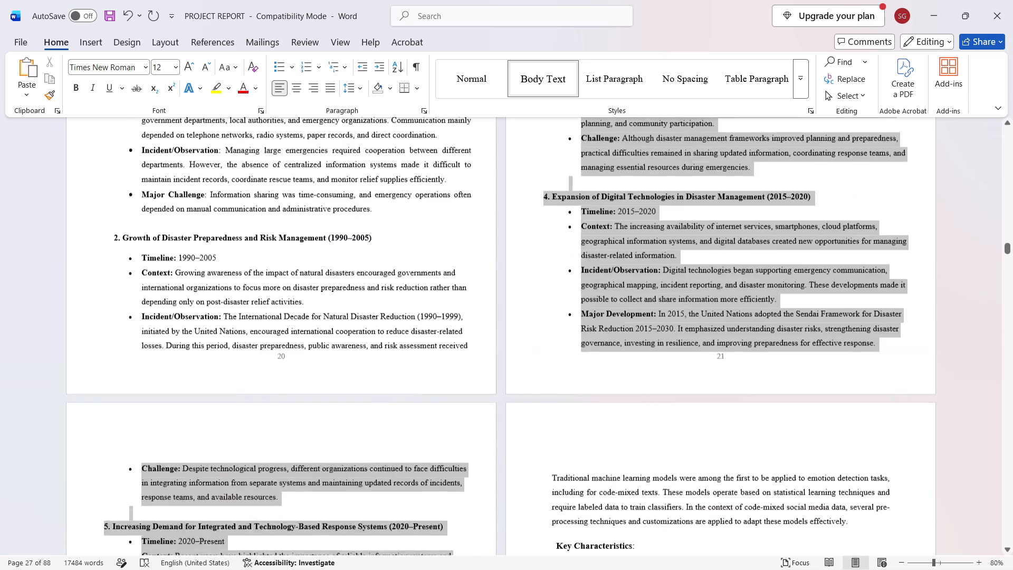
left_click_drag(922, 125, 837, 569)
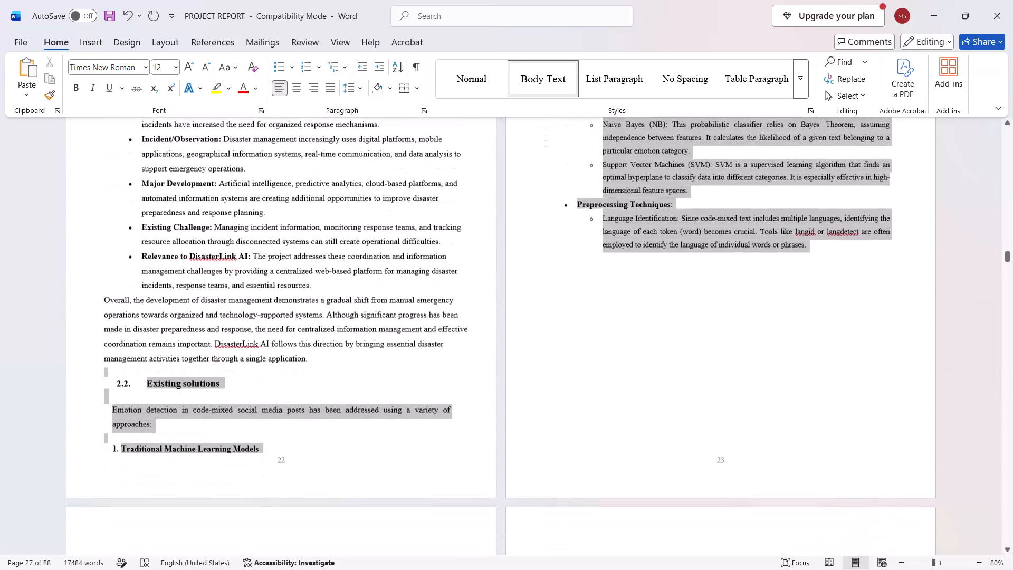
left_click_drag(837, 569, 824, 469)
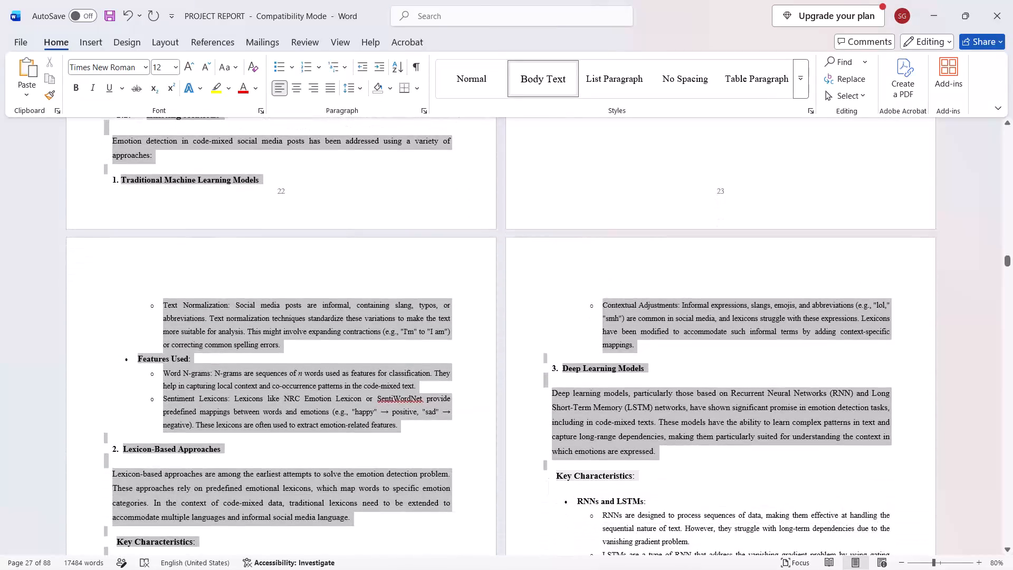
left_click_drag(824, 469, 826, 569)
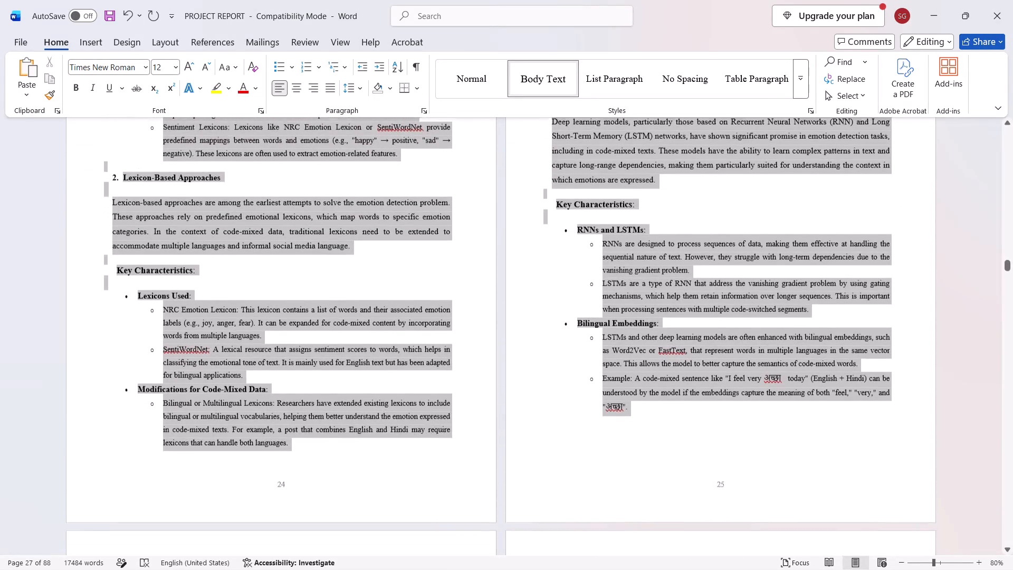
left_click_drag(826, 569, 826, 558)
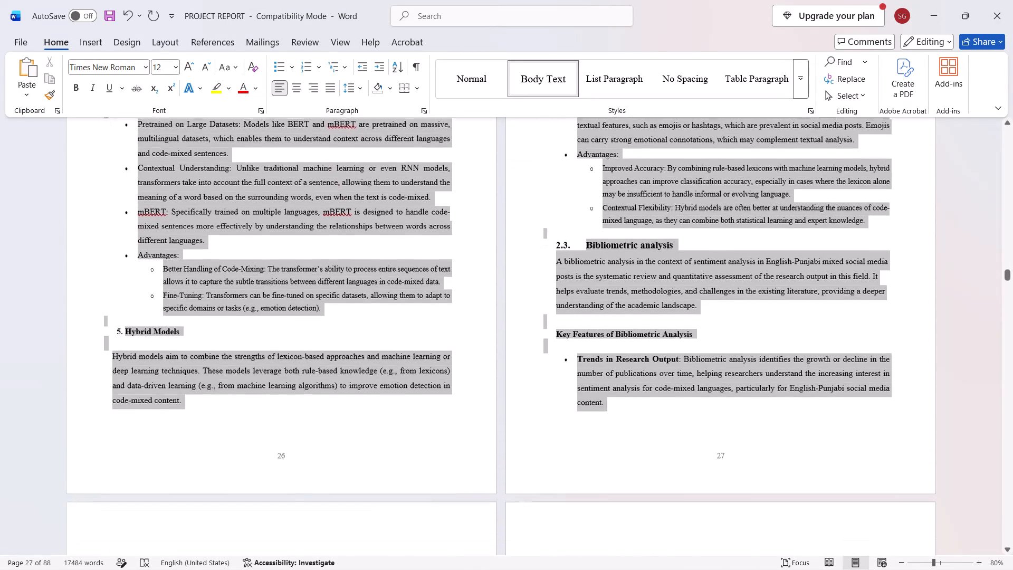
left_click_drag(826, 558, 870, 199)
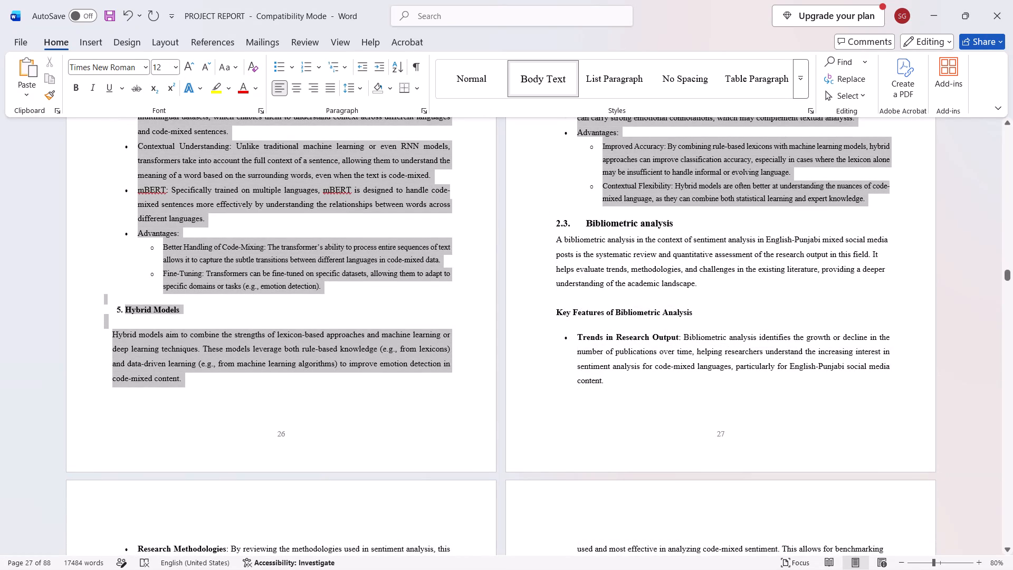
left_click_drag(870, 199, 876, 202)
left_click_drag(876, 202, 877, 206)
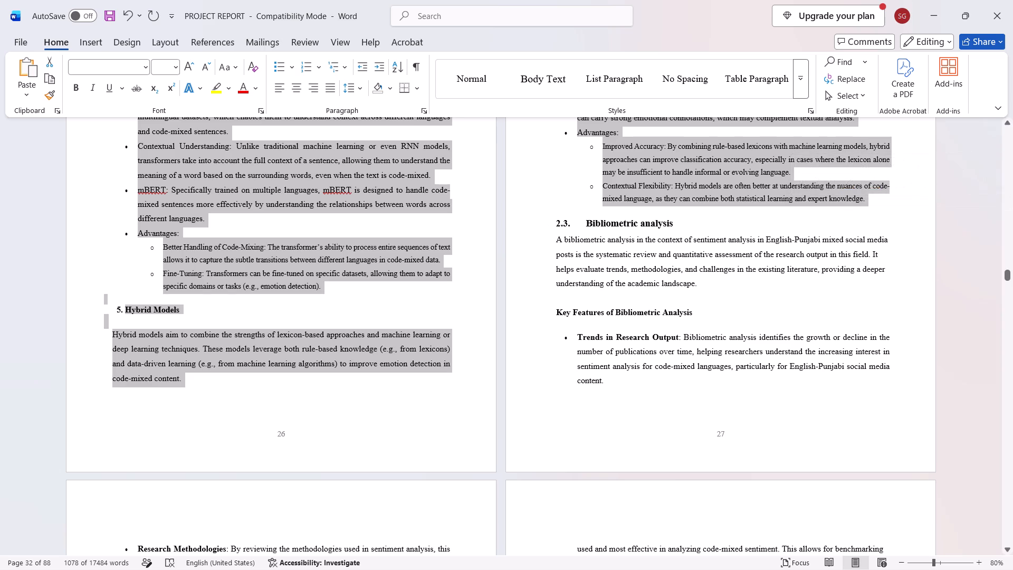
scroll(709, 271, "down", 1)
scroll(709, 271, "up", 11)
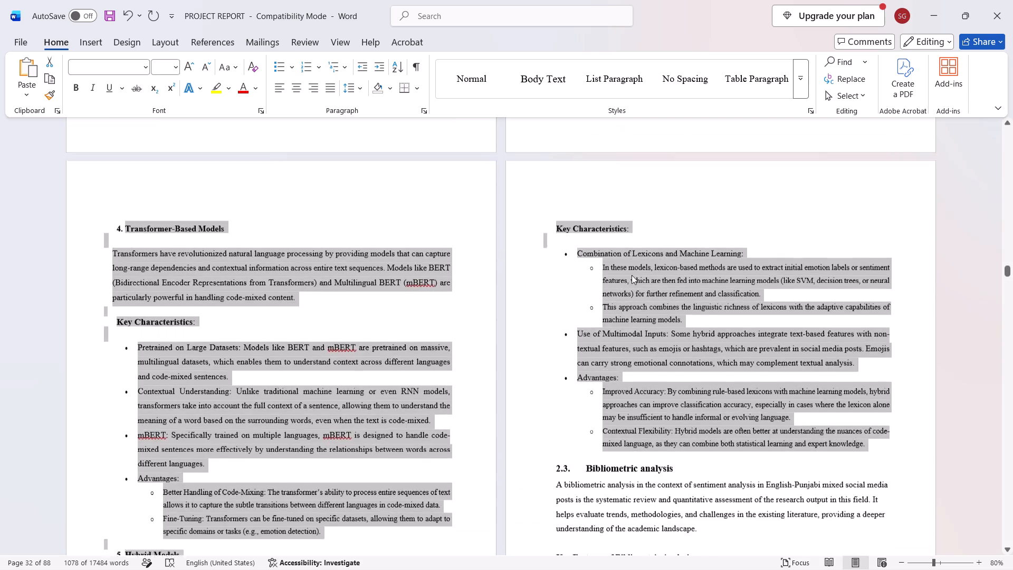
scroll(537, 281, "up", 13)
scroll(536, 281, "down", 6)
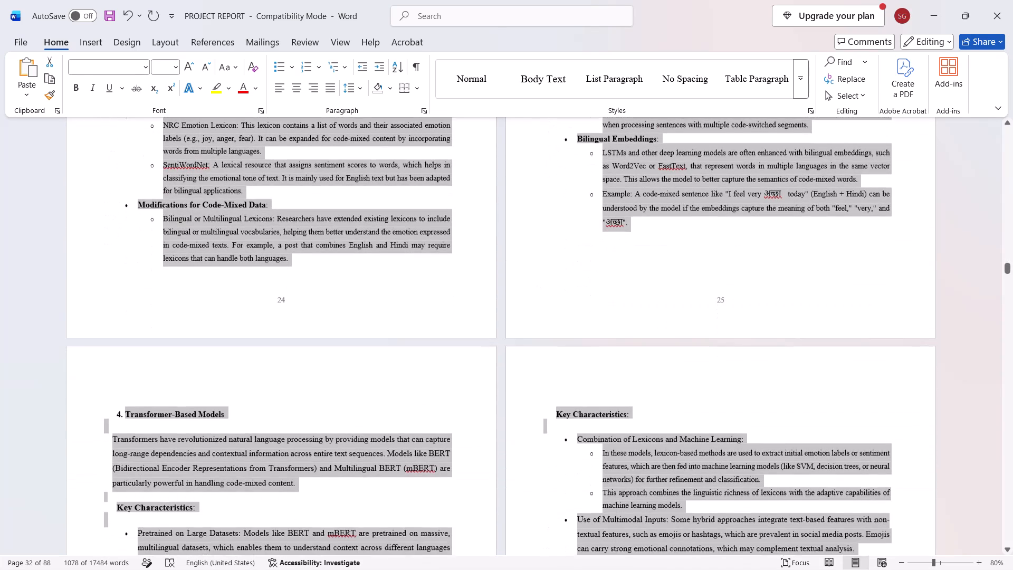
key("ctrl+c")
Look over section 2.2's old emotion-detection content, from the 2.3 heading back to the "Existing solutions" heading.
scroll(549, 275, "down", 8)
scroll(593, 264, "up", 1)
scroll(593, 264, "down", 8)
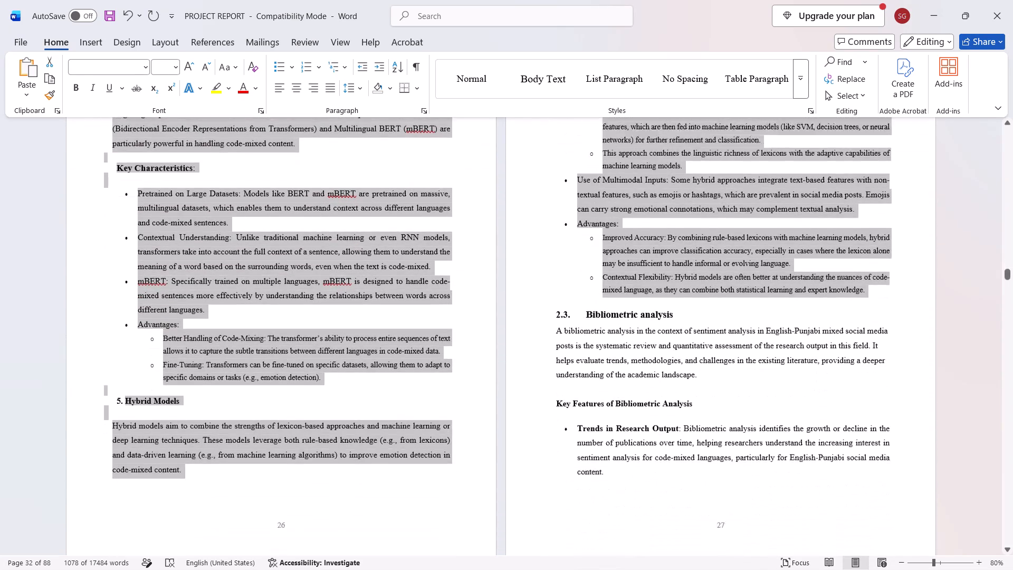
scroll(550, 274, "up", 18)
scroll(548, 271, "up", 9)
left_click(521, 296)
scroll(533, 306, "down", 1)
scroll(531, 312, "up", 1)
scroll(530, 312, "down", 1)
scroll(530, 312, "up", 1)
scroll(528, 313, "down", 3)
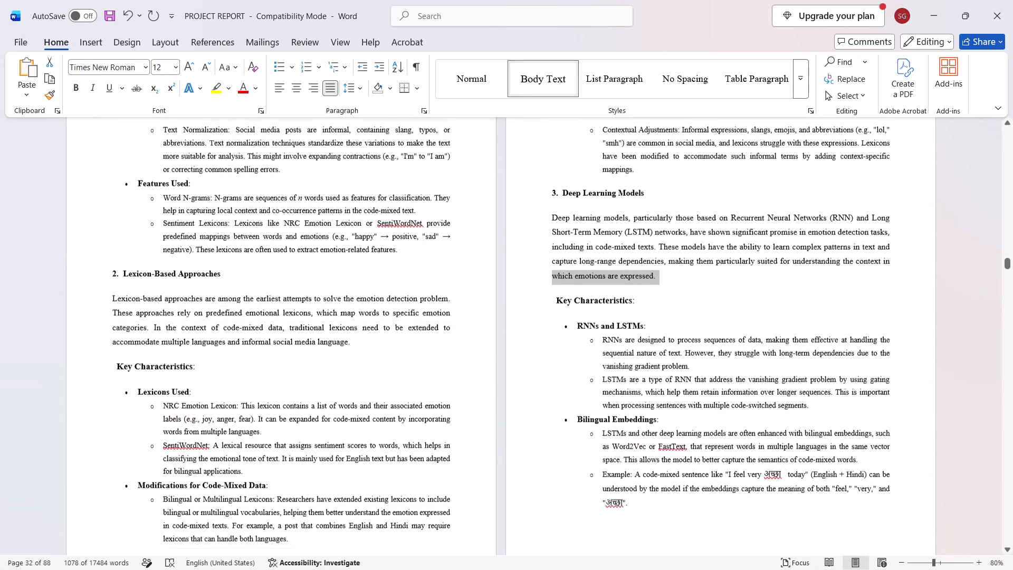
scroll(527, 313, "down", 14)
scroll(547, 336, "up", 1)
scroll(547, 336, "down", 6)
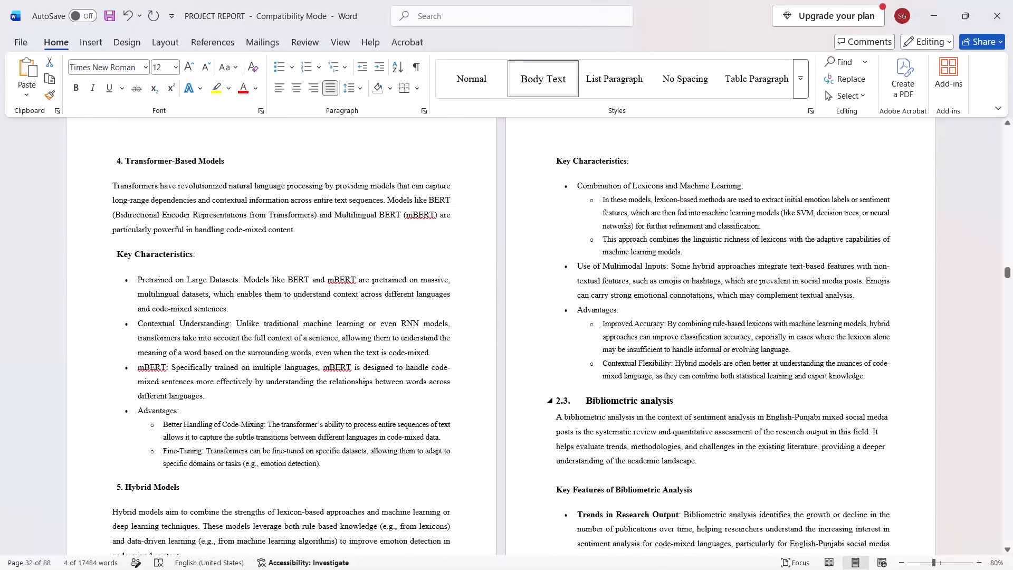
left_click(566, 395)
scroll(534, 352, "up", 16)
scroll(517, 354, "down", 2)
scroll(517, 354, "up", 3)
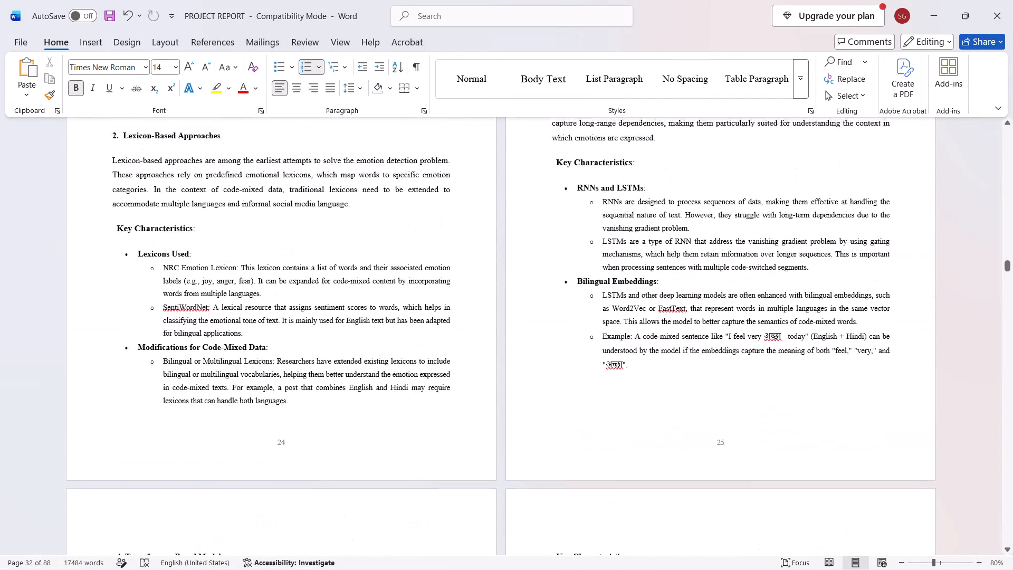
scroll(517, 354, "up", 3)
scroll(517, 354, "down", 1)
scroll(517, 354, "up", 12)
scroll(517, 354, "down", 1)
scroll(517, 354, "up", 5)
scroll(517, 354, "down", 1)
scroll(517, 354, "up", 2)
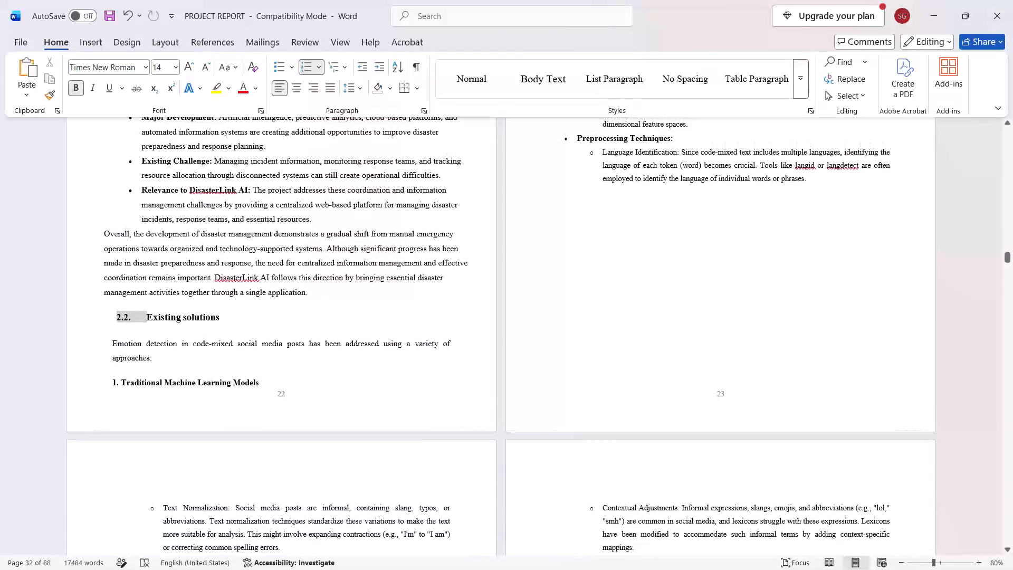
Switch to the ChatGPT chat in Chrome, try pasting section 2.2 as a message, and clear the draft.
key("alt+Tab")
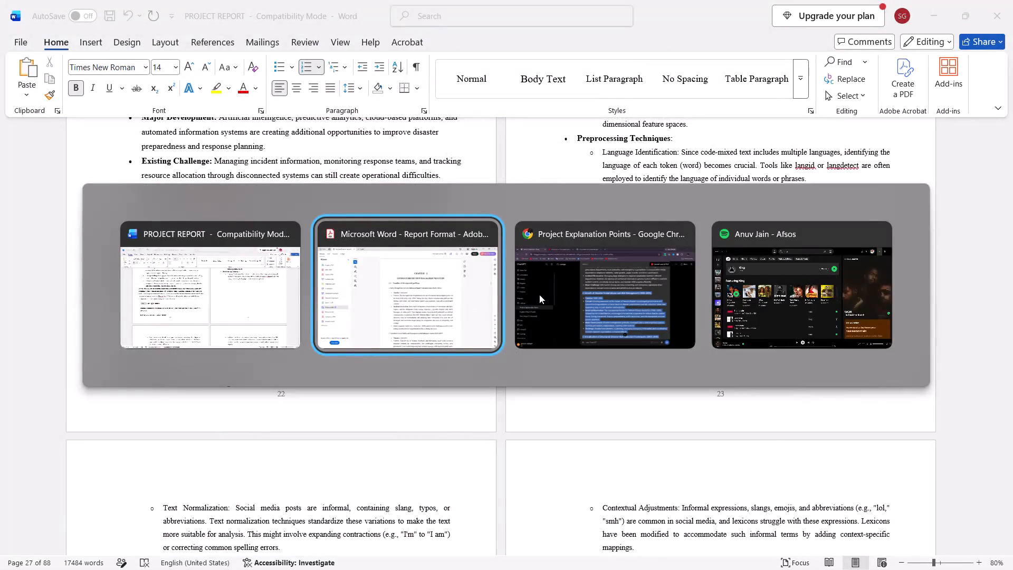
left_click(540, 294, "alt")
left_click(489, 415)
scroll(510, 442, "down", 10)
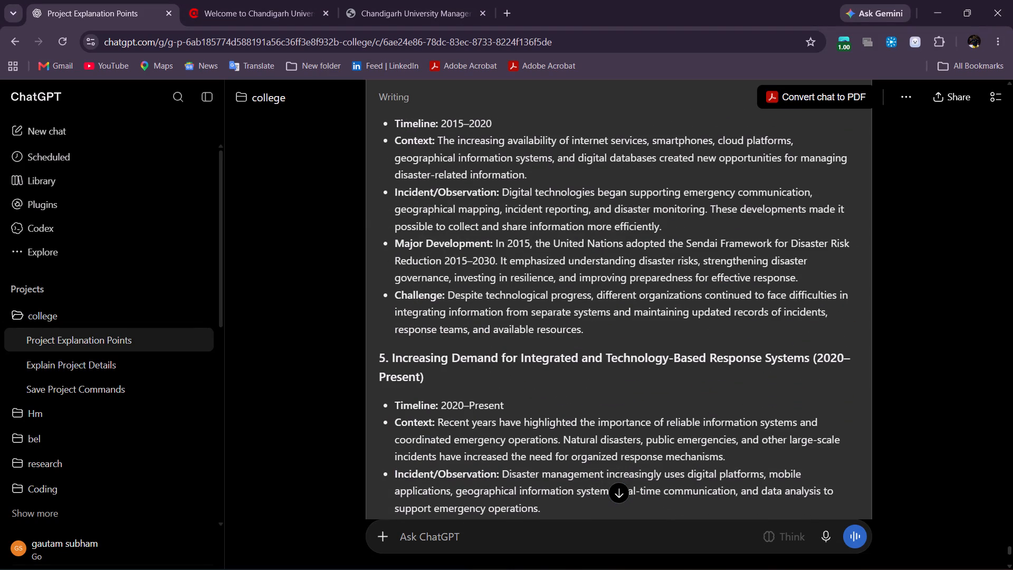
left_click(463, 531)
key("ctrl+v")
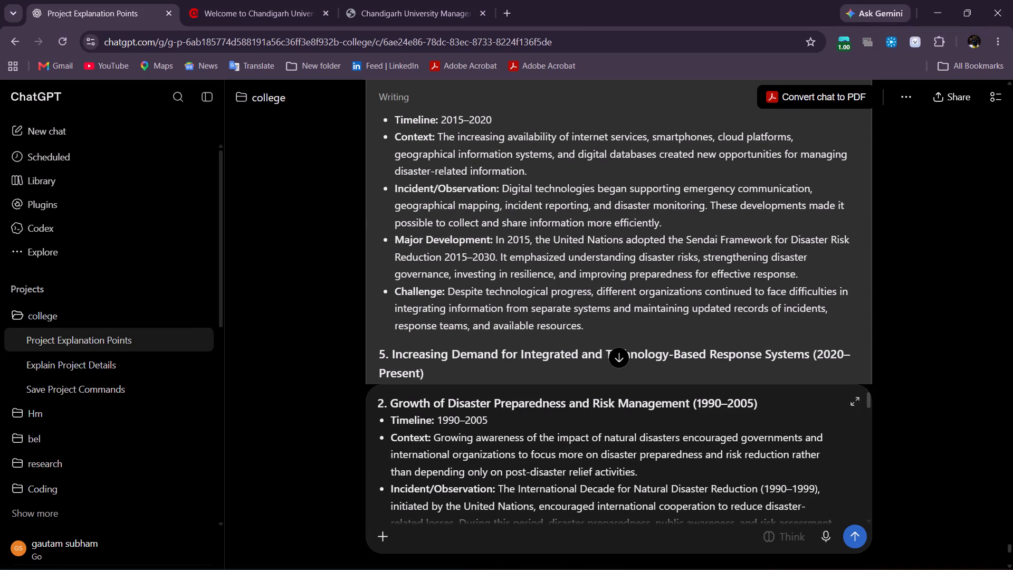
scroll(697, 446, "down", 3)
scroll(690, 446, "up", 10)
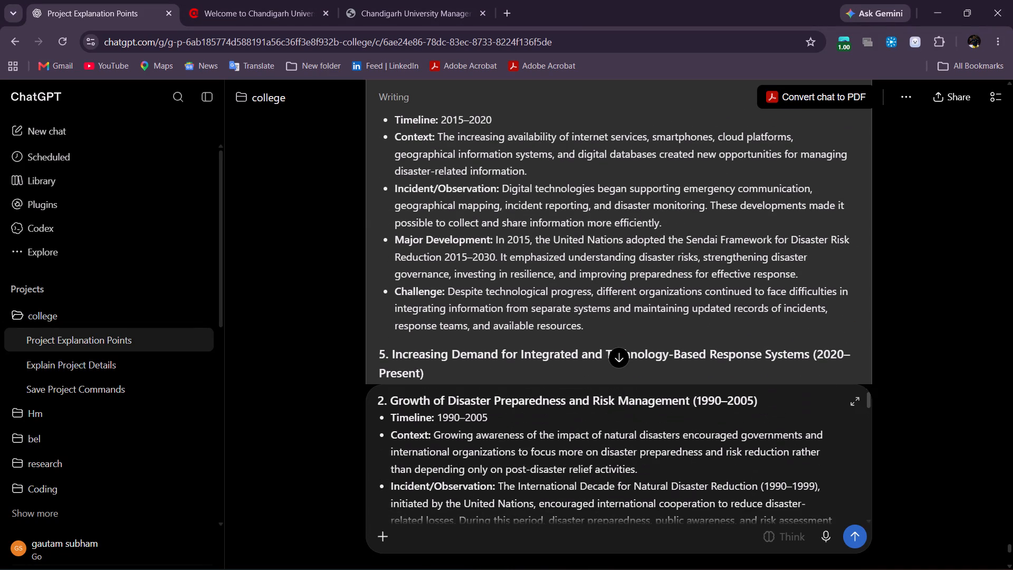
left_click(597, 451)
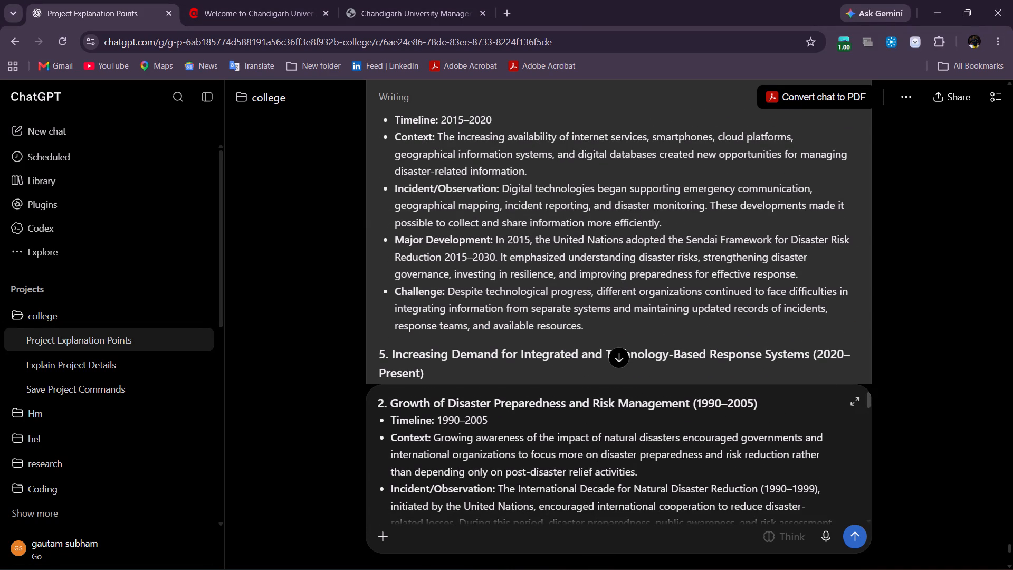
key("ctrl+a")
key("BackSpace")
Return to Word and copy section 2.2 from the "Existing solutions" heading to the last Hybrid Models bullet, Contextual Flexibility.
key("alt+Tab")
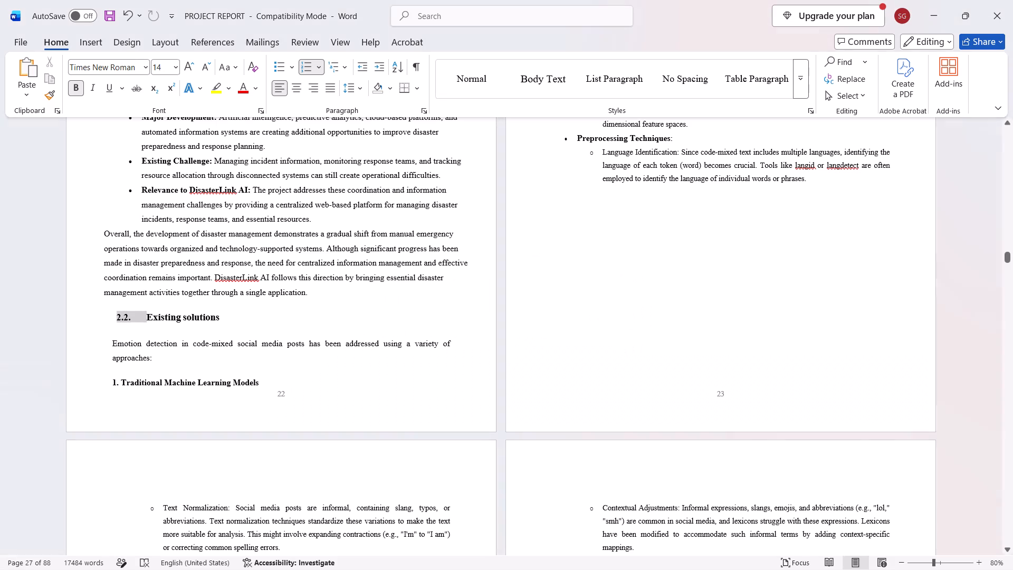
left_click(82, 321)
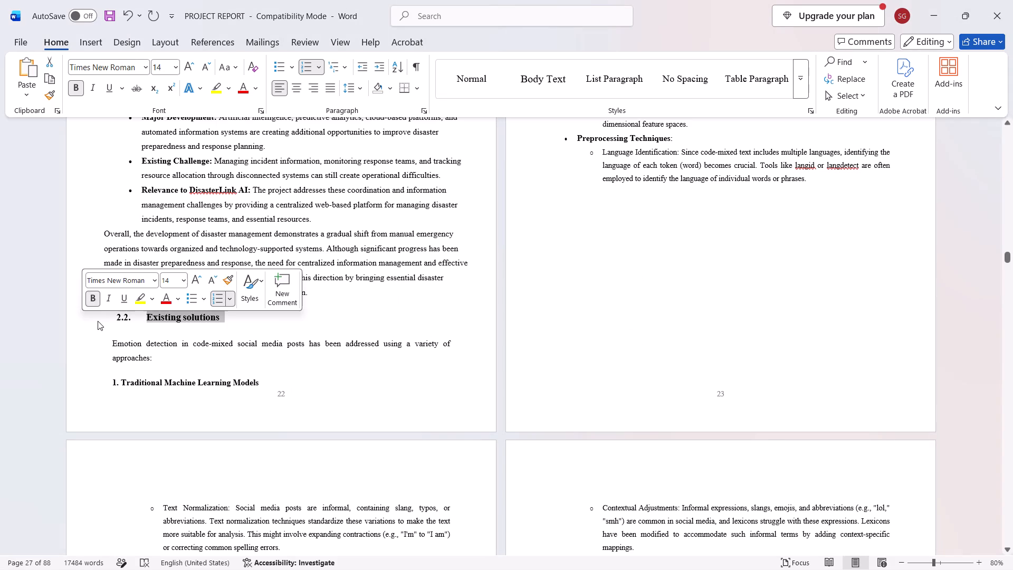
left_click(98, 321)
left_click_drag(106, 316, 118, 327)
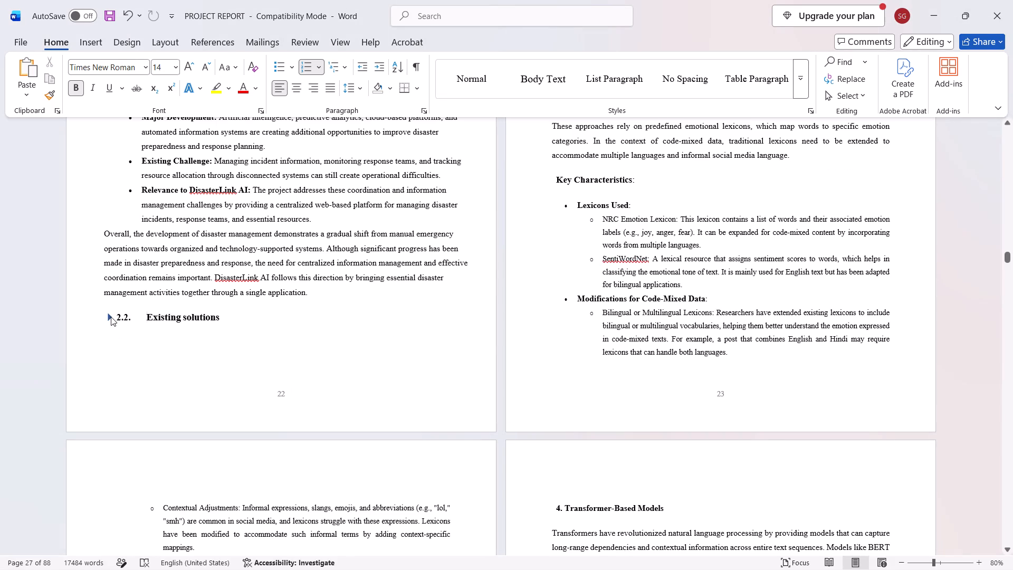
left_click(110, 317)
left_click_drag(111, 309, 398, 569)
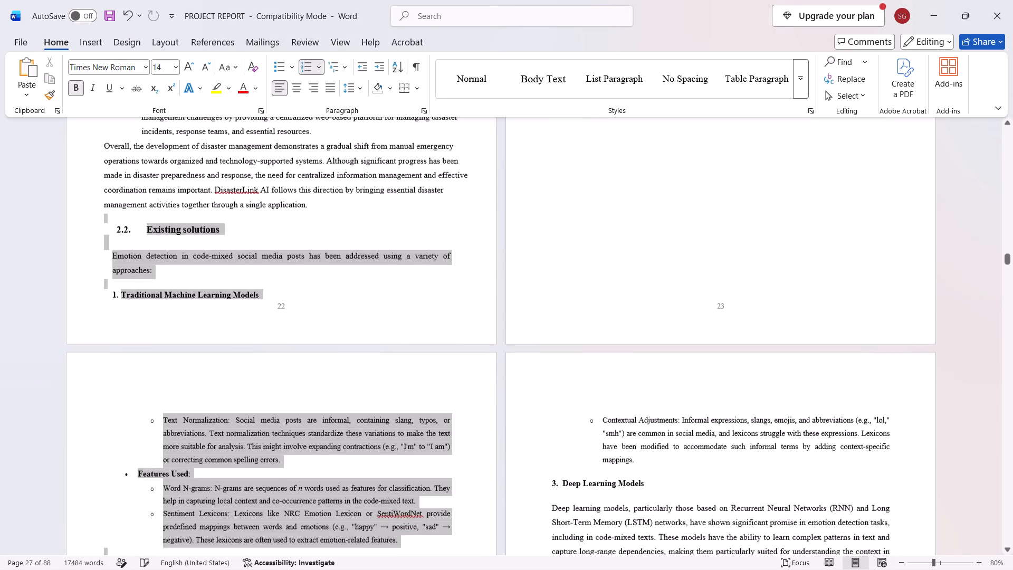
left_click_drag(398, 569, 443, 569)
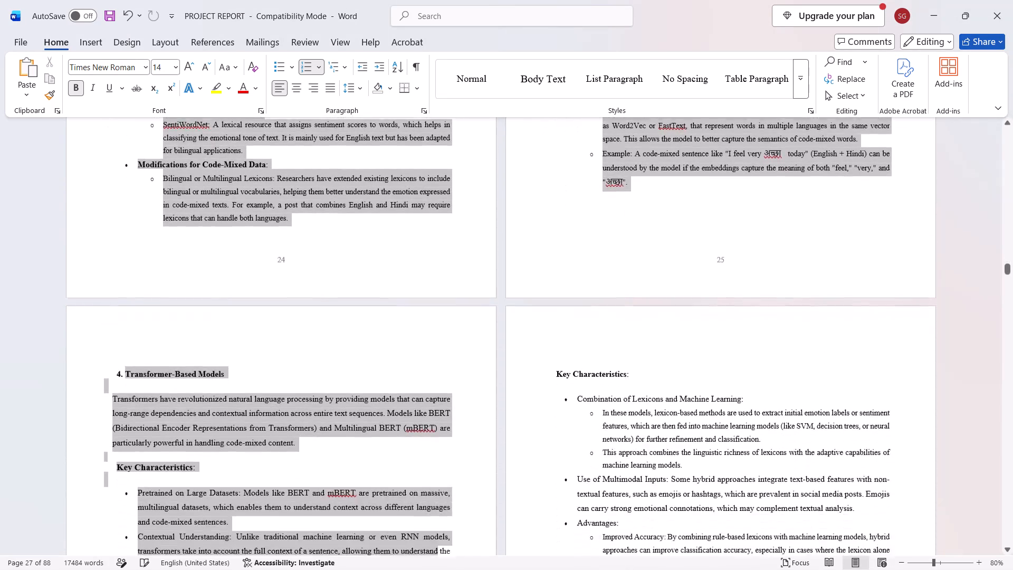
left_click_drag(443, 569, 900, 334)
key("ctrl+c")
key("ctrl+c")
key("ctrl+c")
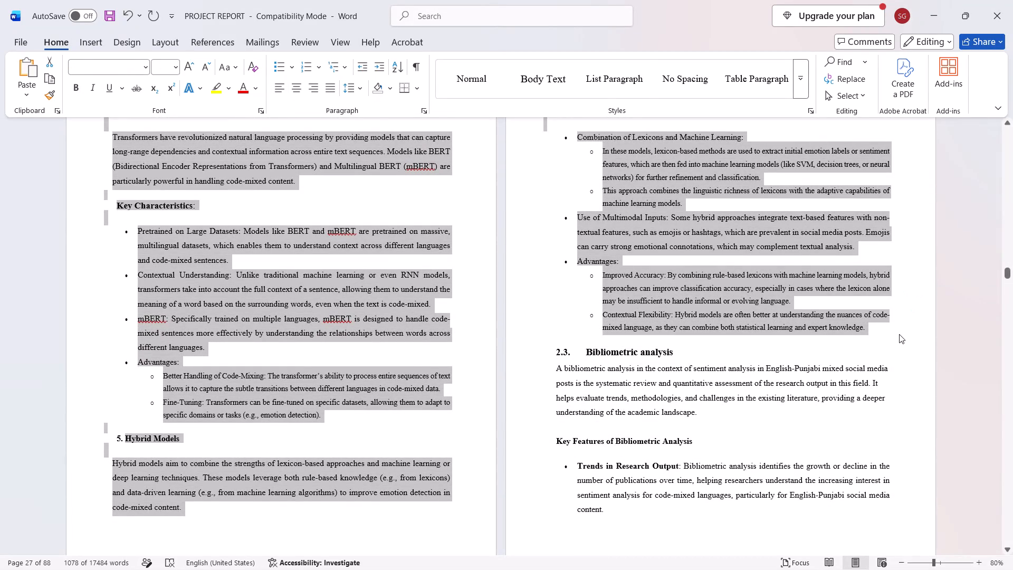
left_click(899, 334)
Switch to the ChatGPT chat and send the copied section 2.2 text as a message.
key("alt+Tab")
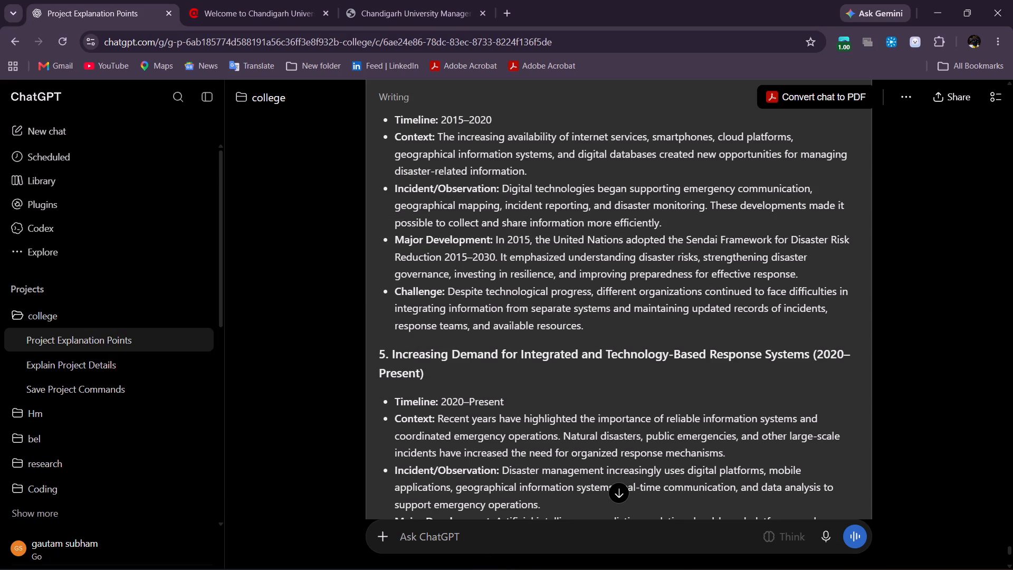
left_click(480, 554)
left_click(480, 547)
key("ctrl+v")
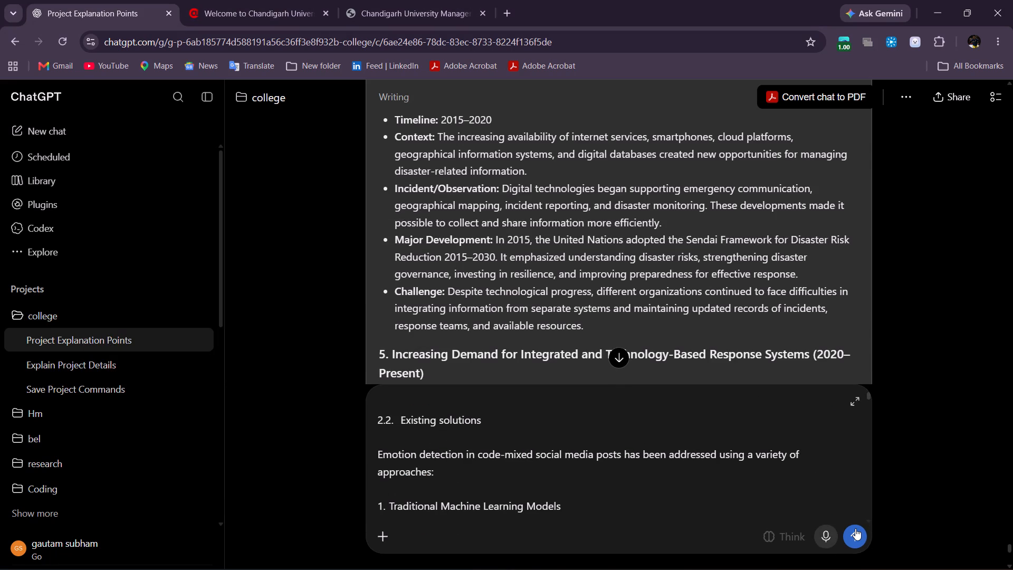
left_click(855, 527)
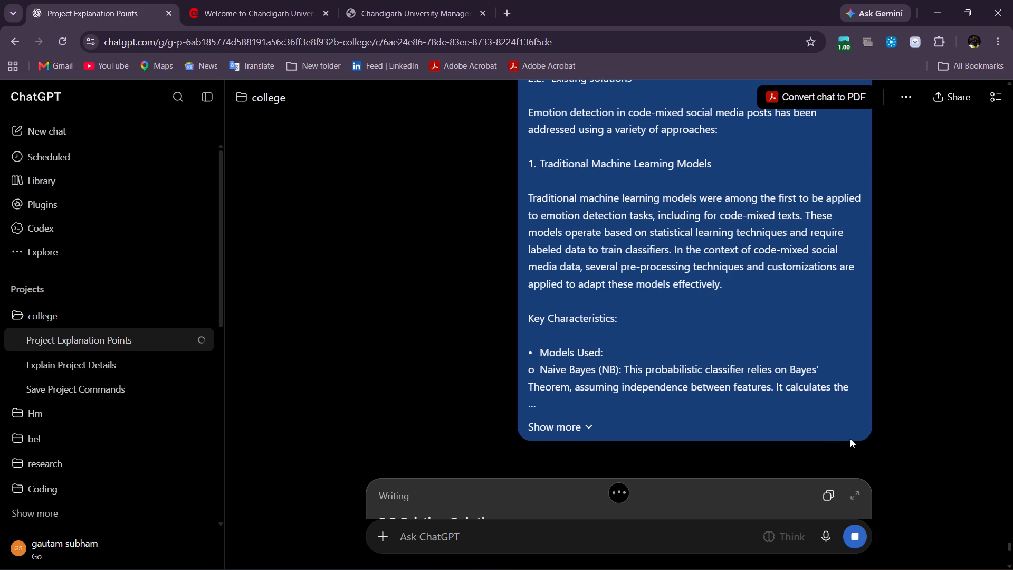
Copy the rewritten "2.2 Existing Solutions" text from ChatGPT's reply.
scroll(404, 416, "down", 4)
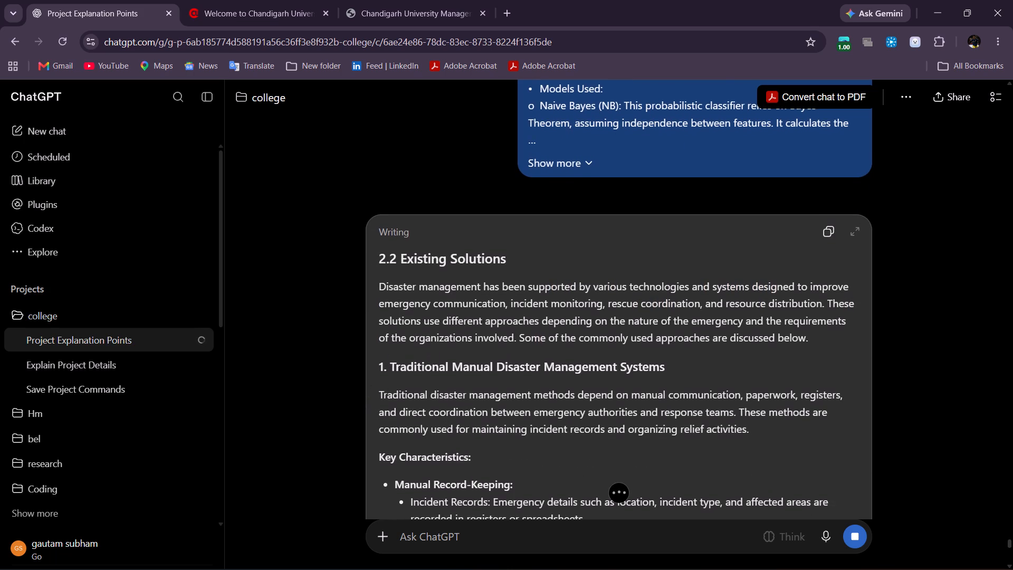
left_click(828, 237)
Return to Word and delete the old emotion-detection text of section 2.2, from below the Existing solutions heading through the last Hybrid Models bullet.
key("alt+Tab")
scroll(410, 284, "down", 1)
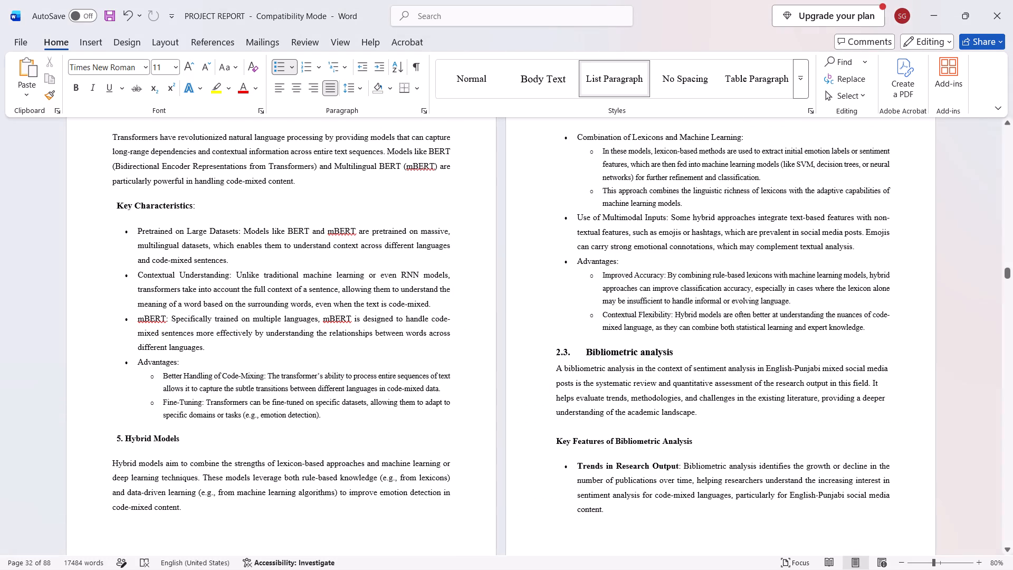
left_click_drag(868, 304, 550, 111)
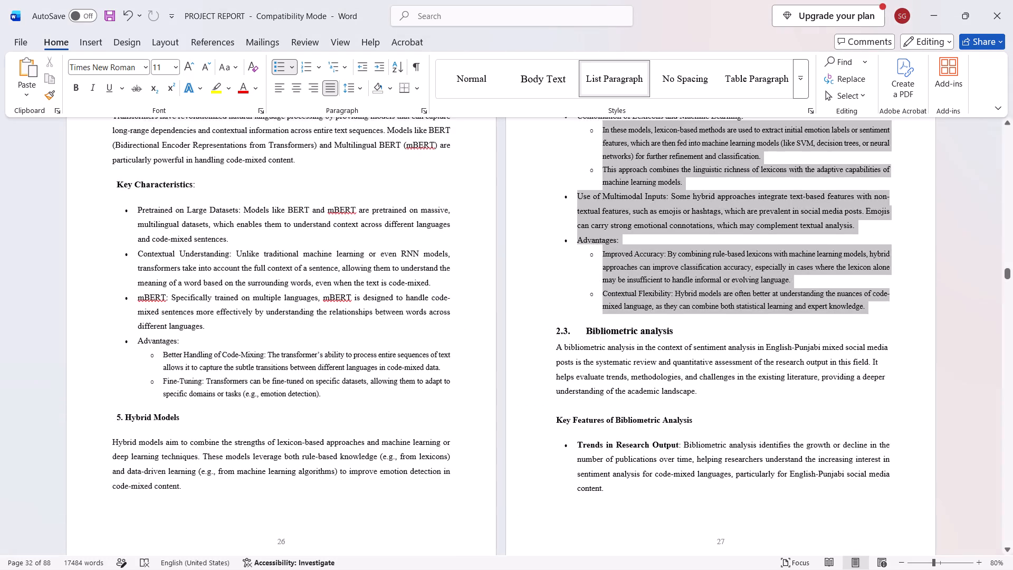
left_click_drag(550, 111, 186, 186)
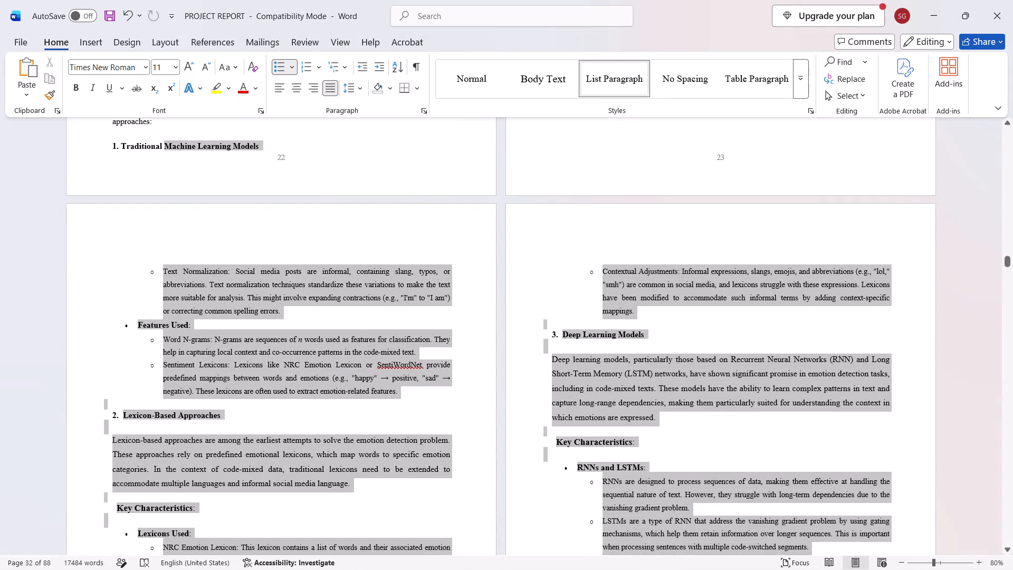
left_click_drag(186, 186, 154, 247)
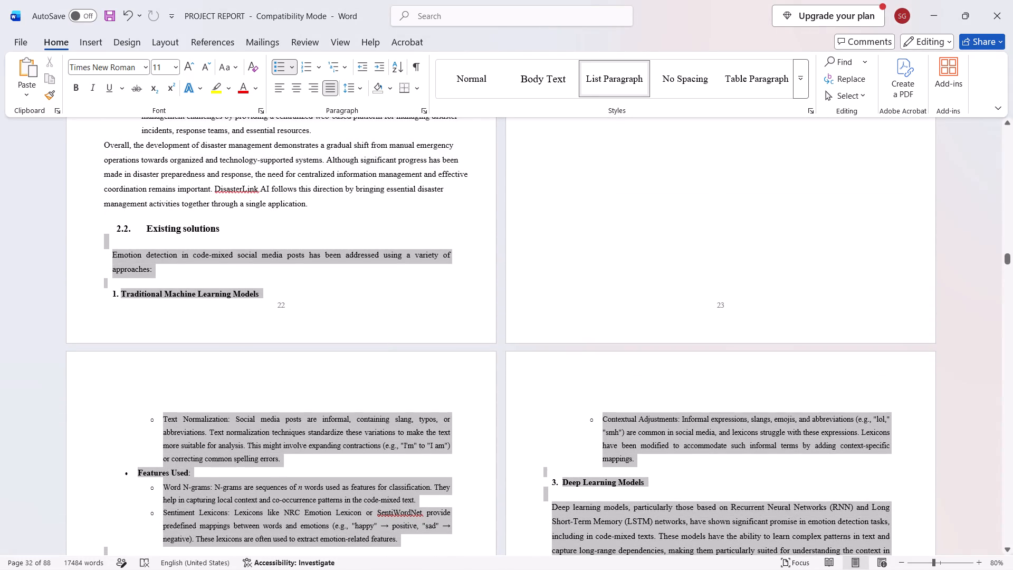
left_click_drag(154, 247, 153, 251)
key("BackSpace")
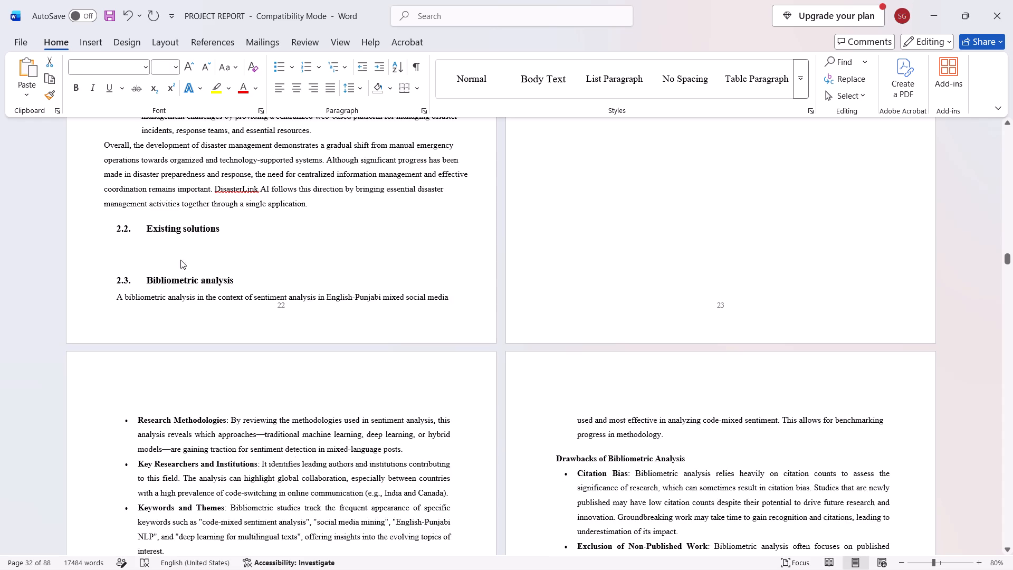
Look back through section 2.1 to the start of Chapter 2, examining how the timeline headings are aligned.
scroll(159, 250, "up", 7)
scroll(117, 408, "up", 12)
scroll(115, 407, "down", 1)
scroll(115, 407, "up", 14)
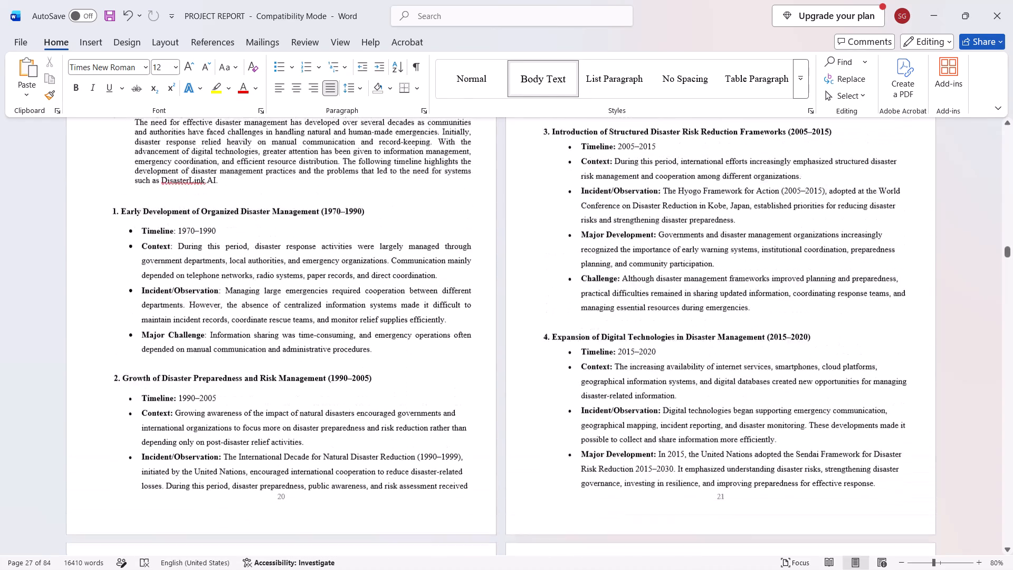
scroll(115, 406, "up", 10)
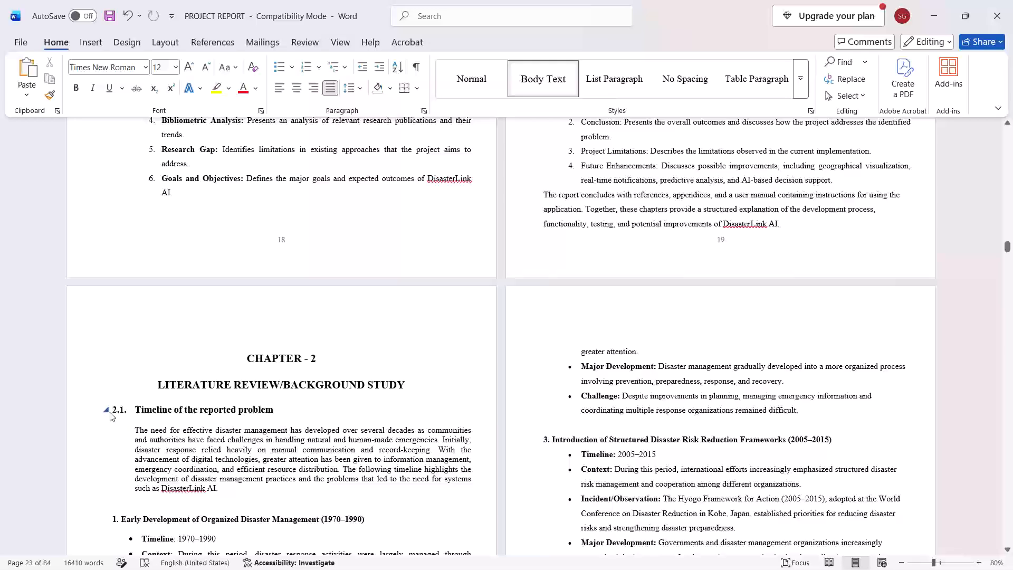
scroll(112, 411, "down", 6)
scroll(112, 411, "up", 1)
scroll(112, 411, "down", 6)
scroll(112, 411, "up", 1)
scroll(112, 411, "down", 7)
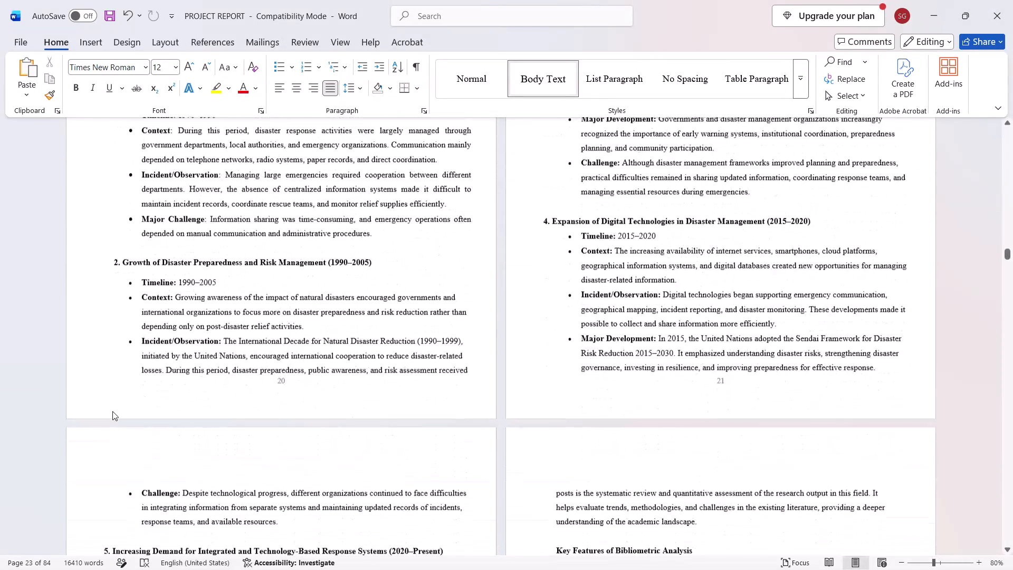
Indent the heading "5. Increasing Demand for Integrated and Technology-Based Response Systems (2020–Present)" with four leading spaces.
scroll(112, 411, "down", 14)
scroll(112, 412, "up", 5)
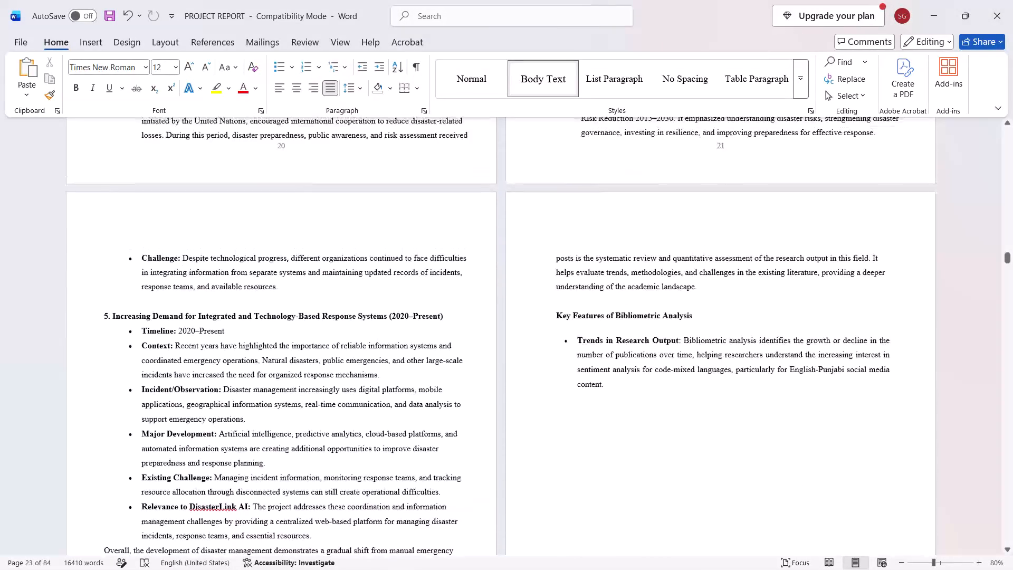
scroll(112, 412, "up", 7)
scroll(112, 412, "down", 3)
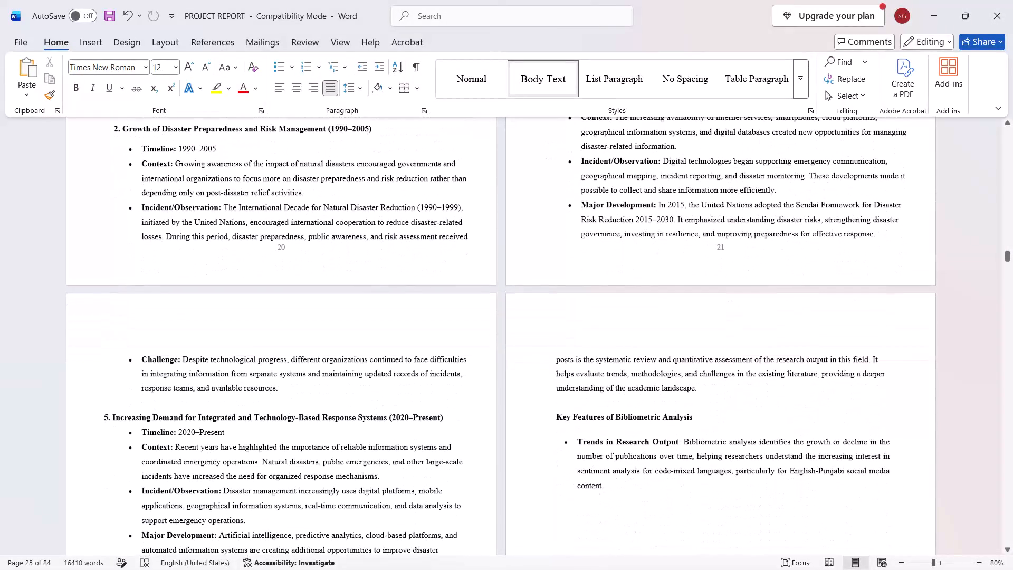
left_click(103, 417)
key("space")
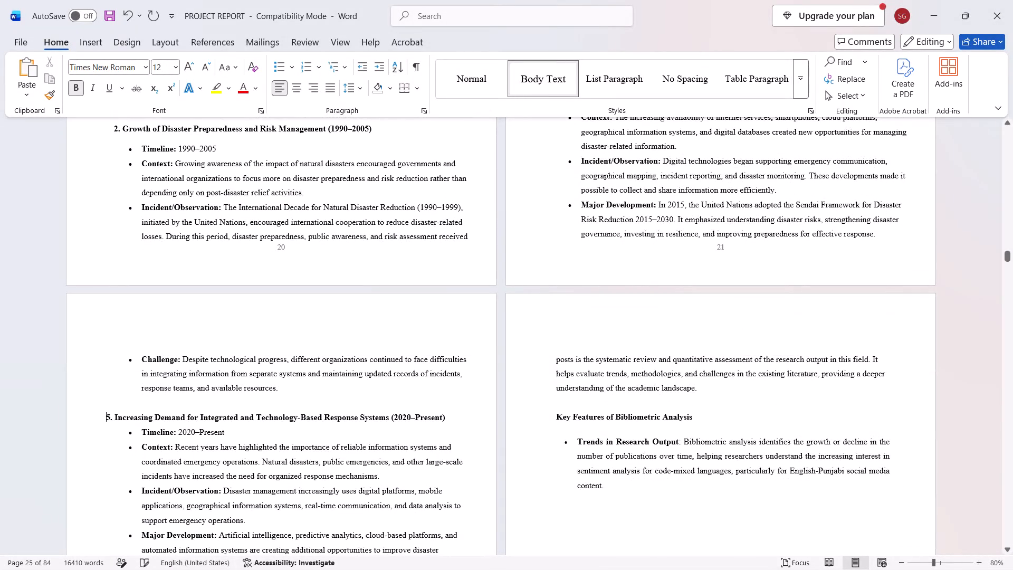
key("space")
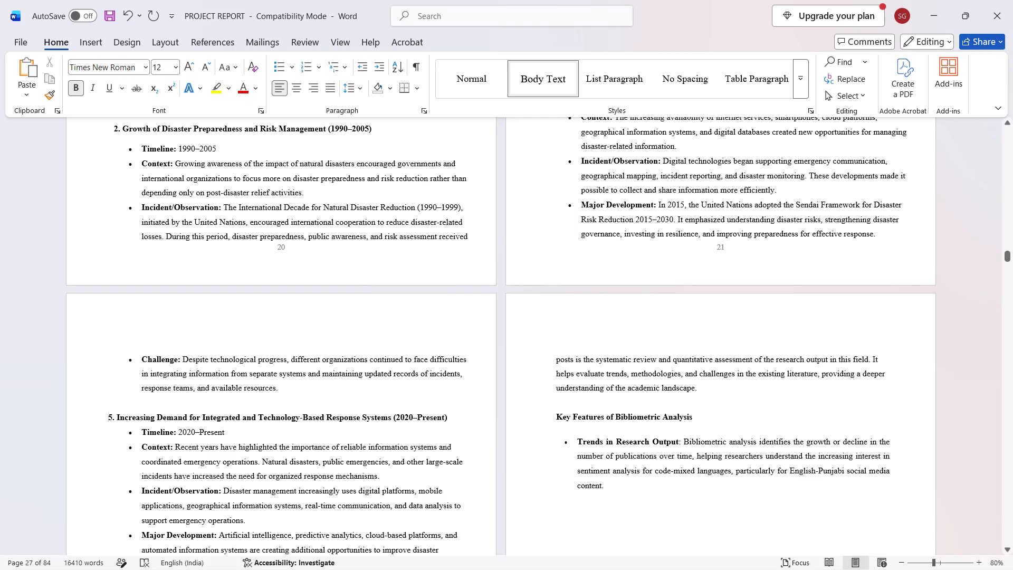
key("space")
key("space")
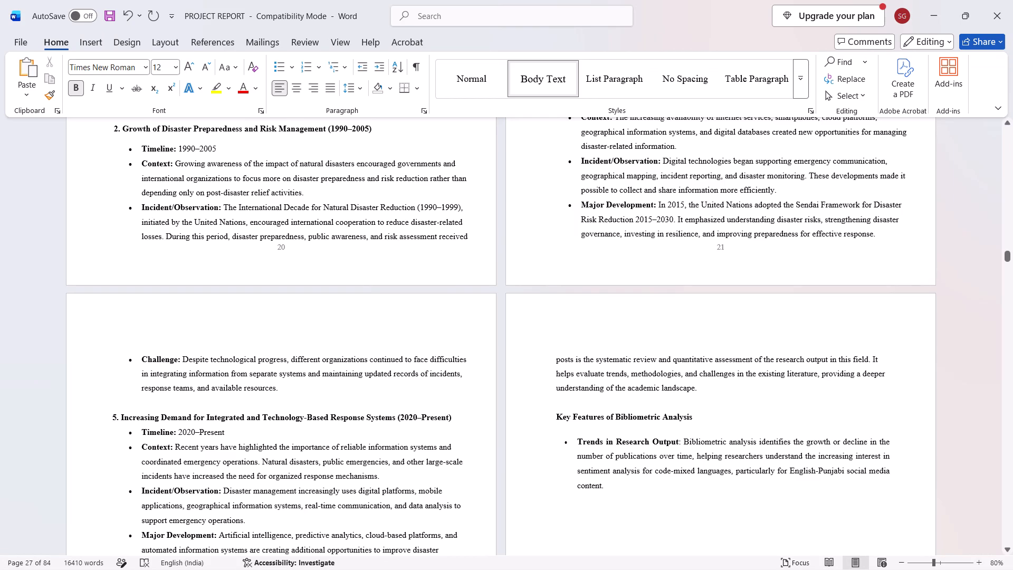
Check the alignment of the other numbered timeline headings in section 2.1.
scroll(109, 415, "up", 9)
scroll(110, 416, "down", 1)
scroll(110, 416, "up", 7)
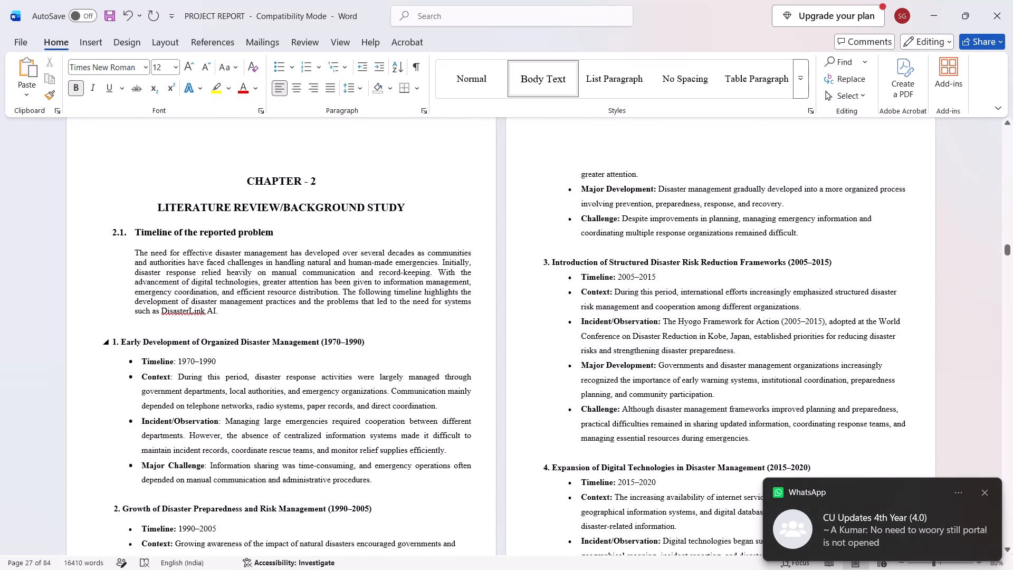
scroll(114, 234, "down", 8)
scroll(114, 234, "up", 1)
scroll(114, 234, "down", 2)
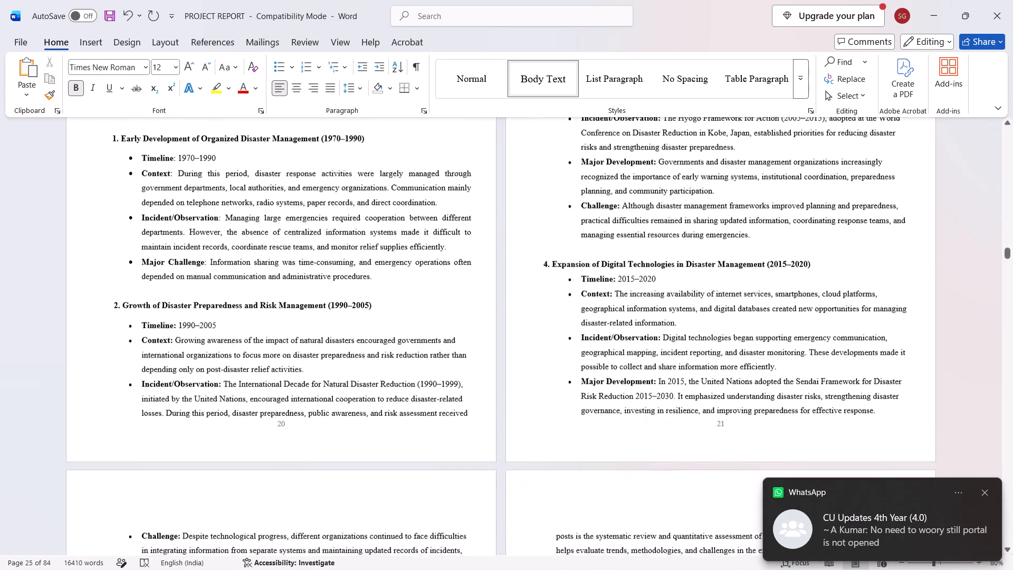
Delete the leftover word "Emotion" and the empty lines between the Existing solutions and Bibliometric analysis headings.
scroll(114, 234, "down", 14)
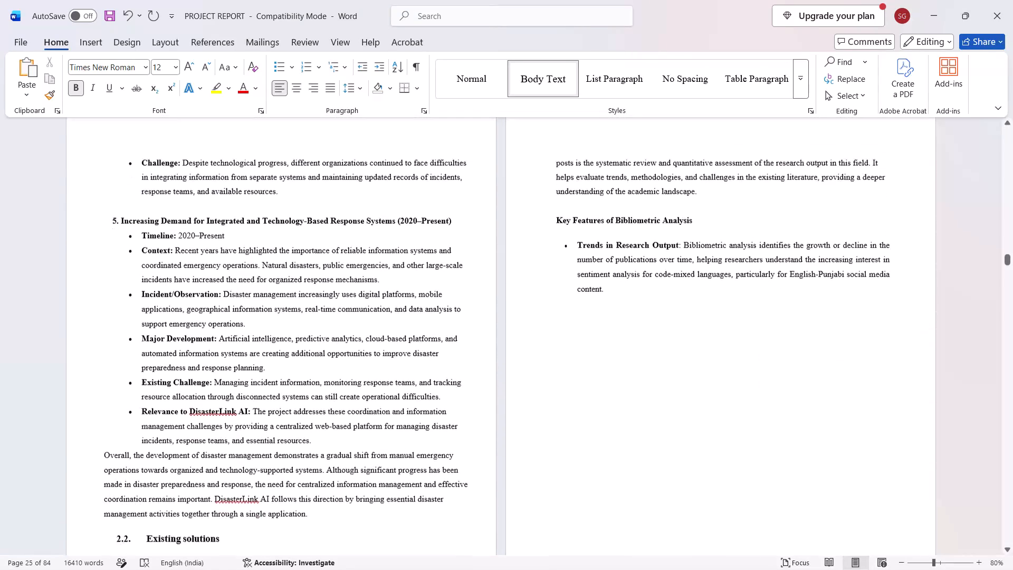
scroll(115, 234, "down", 13)
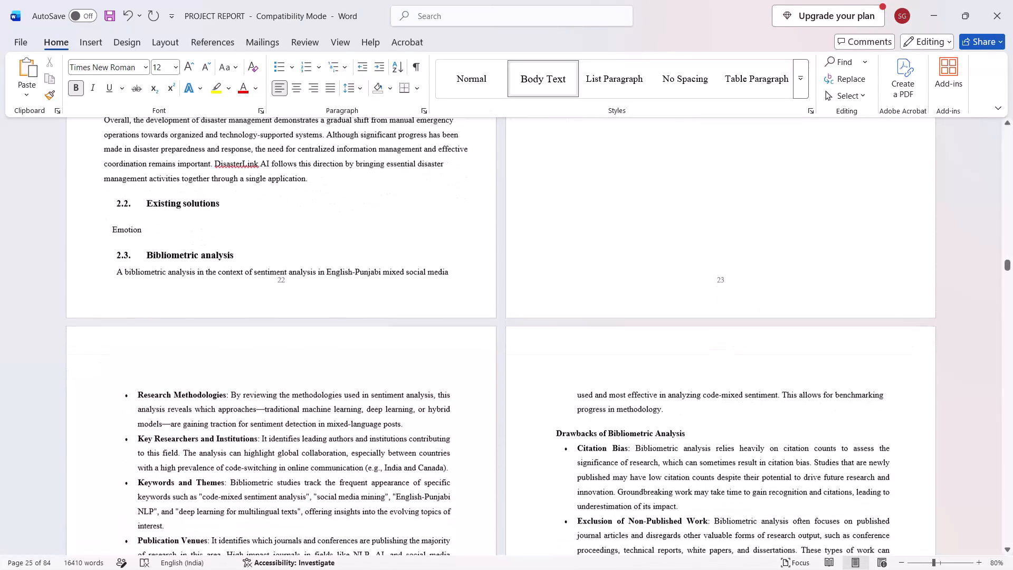
left_click(177, 232)
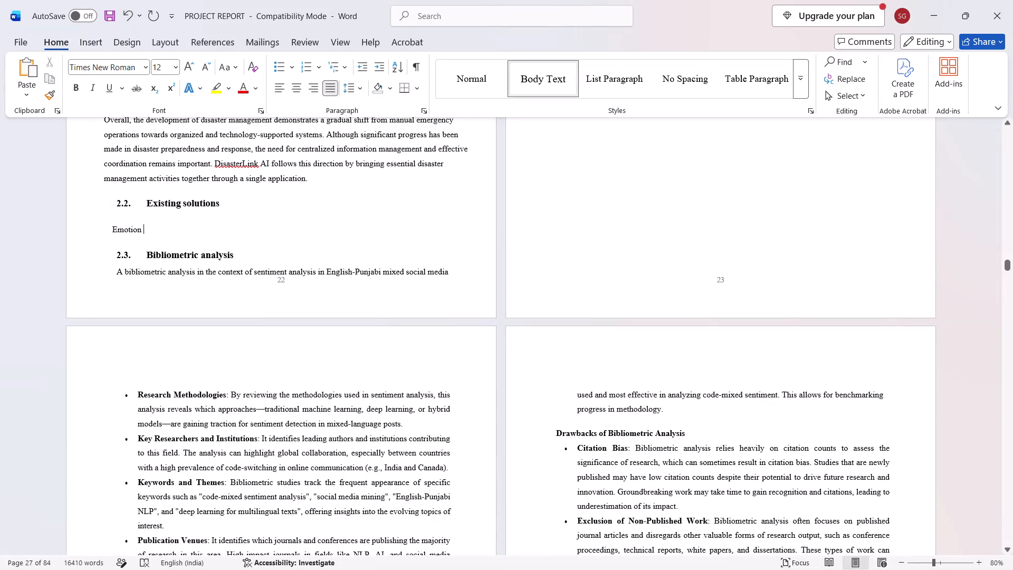
key("BackSpace")
key("BackSpace")
key("BackSpace")
key("BackSpace")
key("BackSpace")
key("BackSpace")
key("BackSpace")
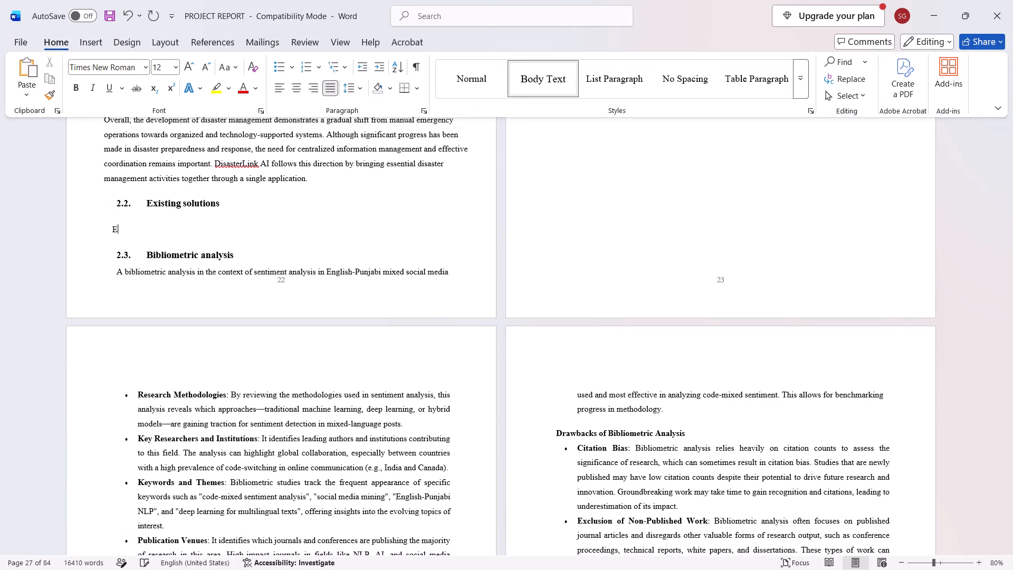
key("BackSpace")
key("BackSpace")
key("BackSpace")
key("BackSpace")
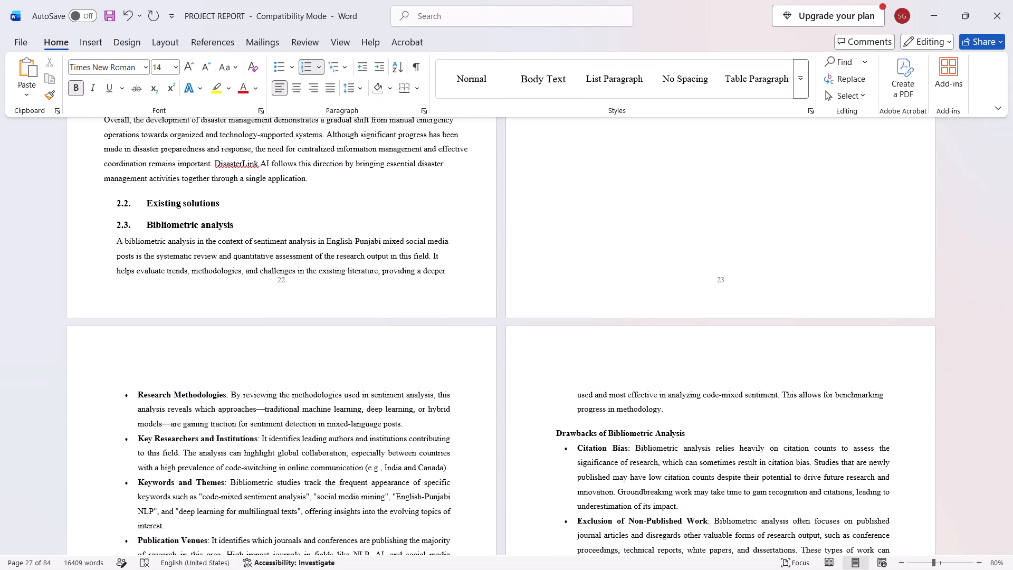
Insert an unnumbered blank line below the 2.2 Existing solutions heading.
key("Return")
key("BackSpace")
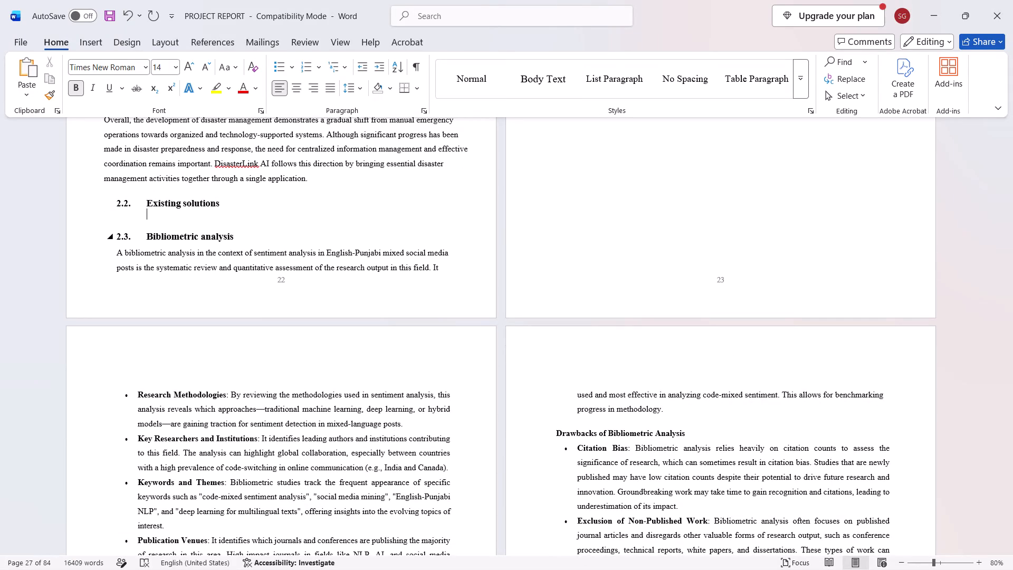
key("Return")
key("BackSpace")
key("BackSpace")
key("Return")
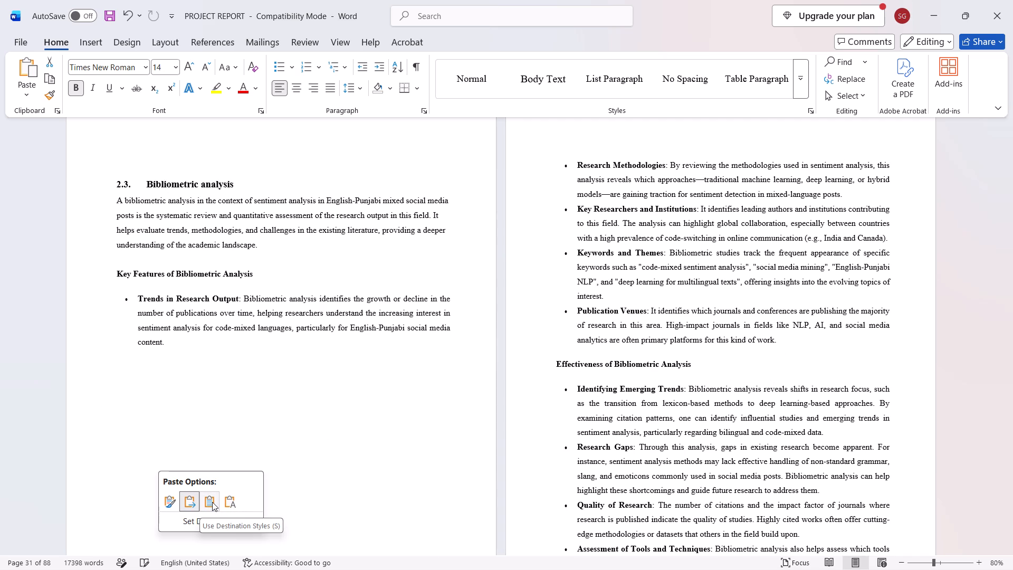
scroll(284, 359, "up", 6)
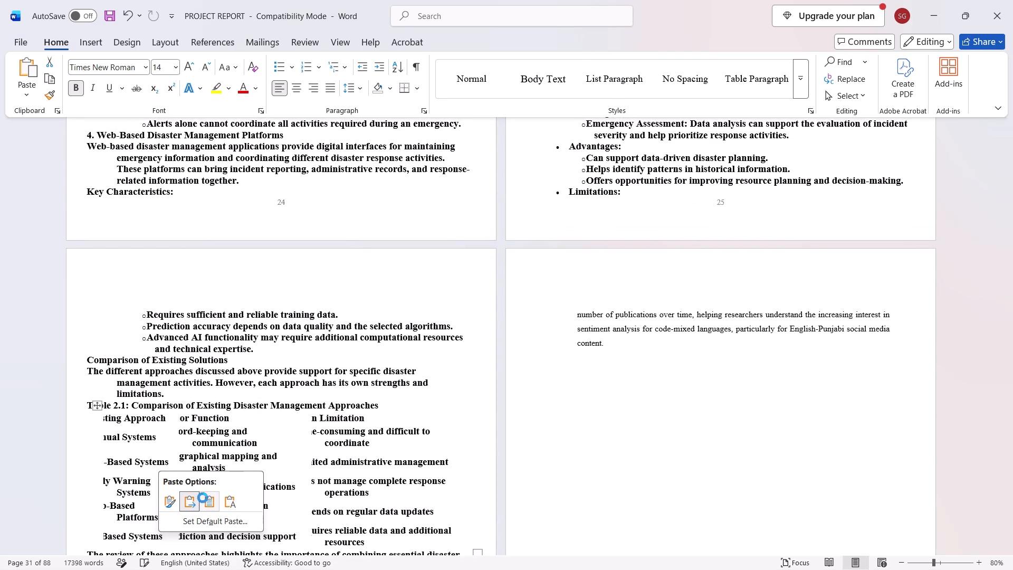
scroll(230, 408, "up", 10)
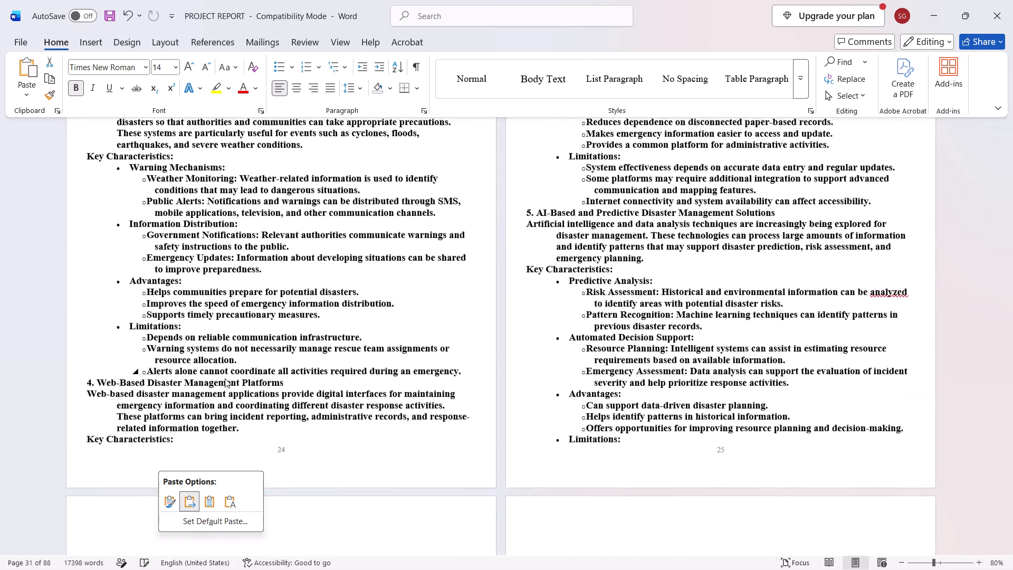
scroll(225, 378, "up", 4)
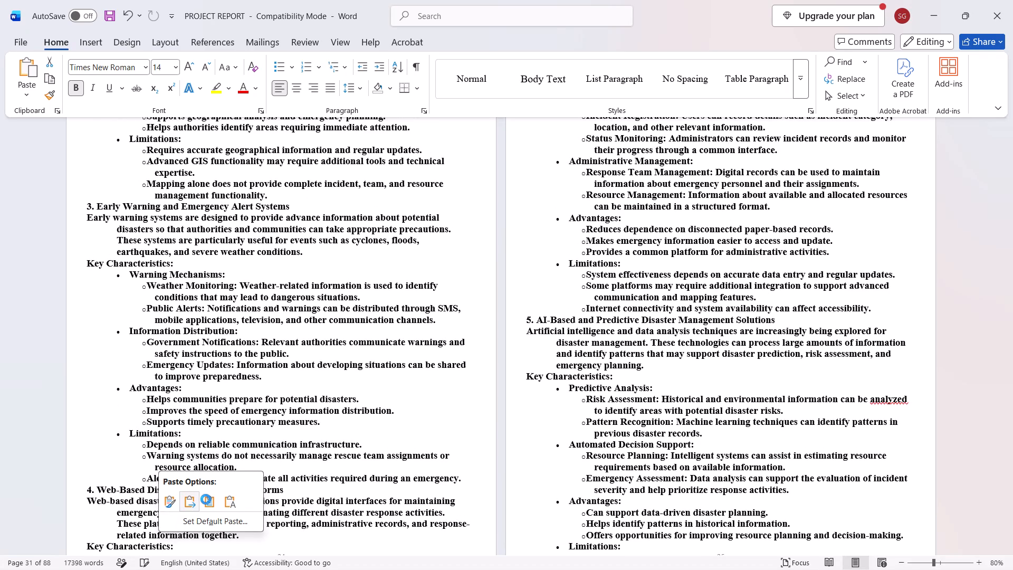